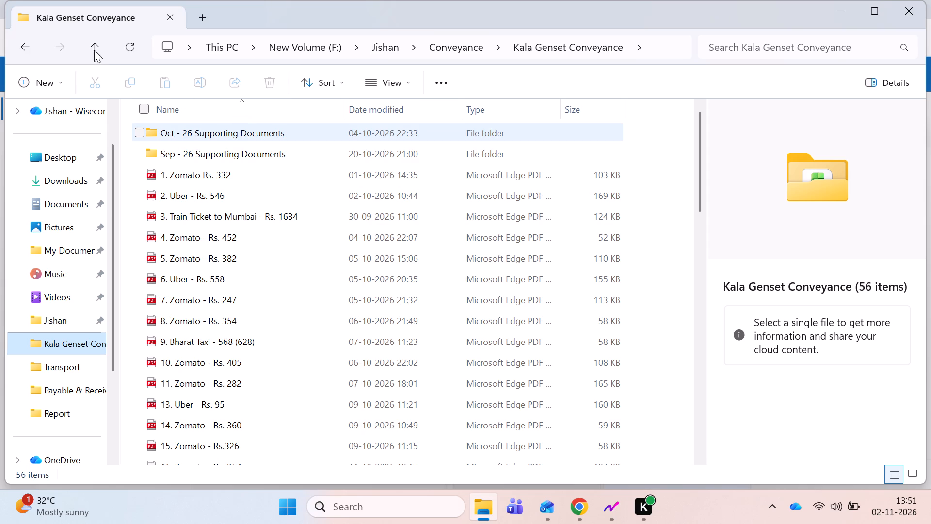
Move all numbered PDF bills, from 1. Zomato Rs. 332 through 50. Train to Mumbai - Rs. 544, into the Oct - 26 Supporting Documents folder.
left_click(95, 51)
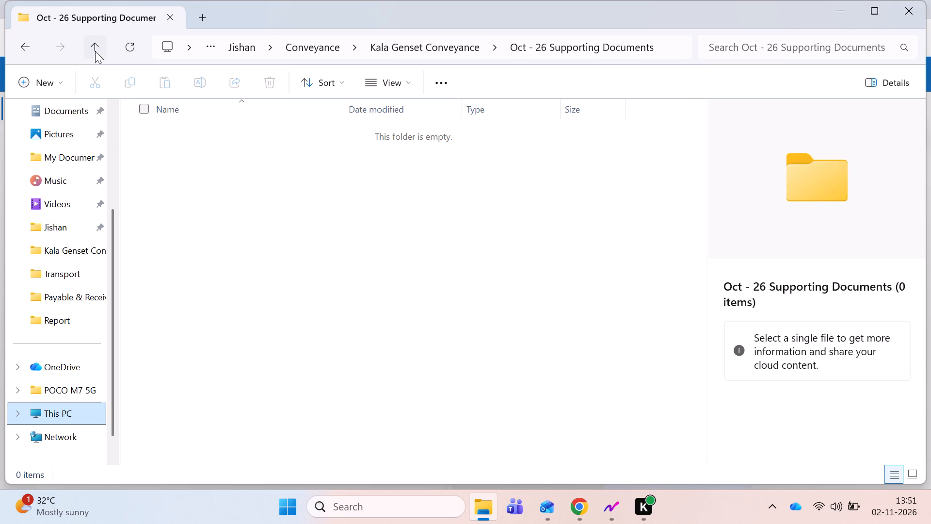
left_click(194, 174)
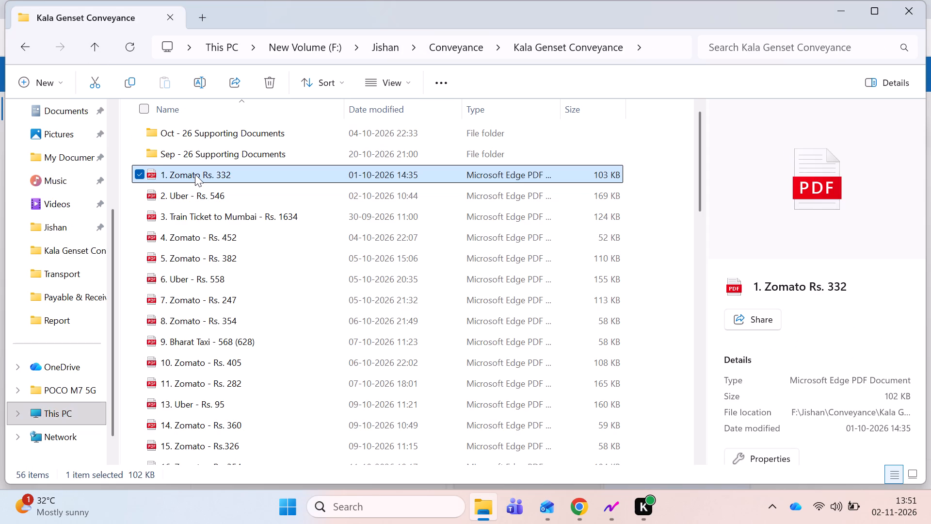
key("shift+Down")
key("shift+Down")
key("shift+Down")
key("shift+Down")
key("shift+Down")
key("shift+Down")
key("shift+Down")
key("shift+Down")
key("shift+Down")
key("shift+Down")
key("shift+Down")
key("shift+Down")
key("shift+Down")
key("shift+Down")
key("shift+Down")
key("shift+Down")
key("shift+Down")
key("shift+Down")
key("shift+Down")
key("shift+Down")
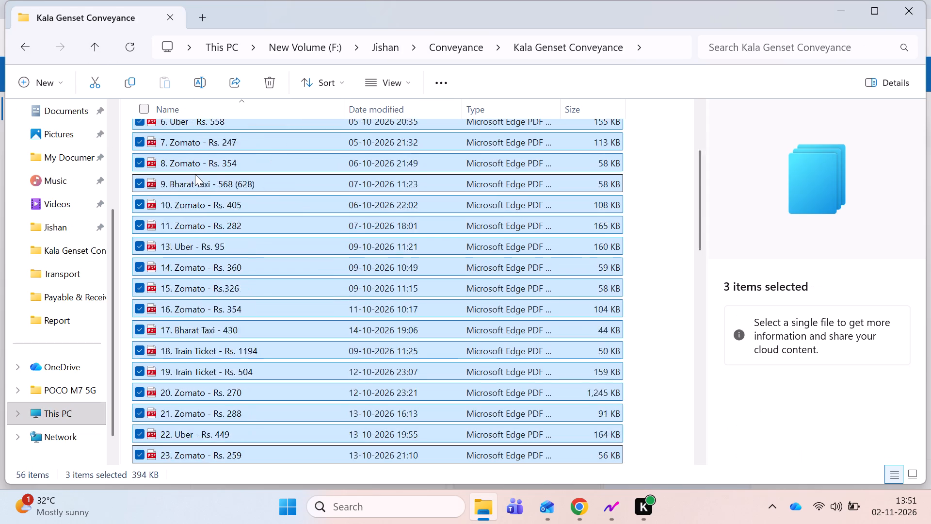
key("shift+Up")
key("shift+Up")
key("shift+Up")
key("shift+Up")
key("shift+Up")
key("shift+Up")
key("shift+Up")
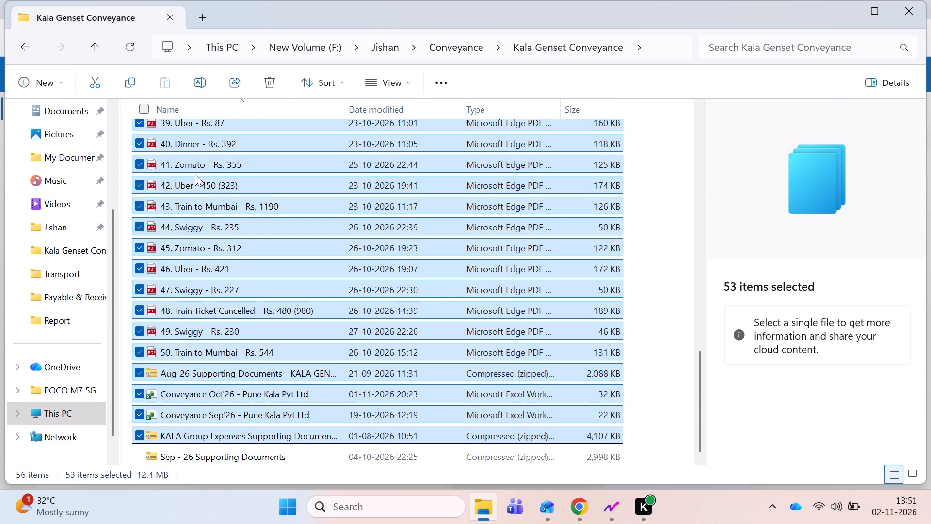
key("shift+Down")
key("shift+Down")
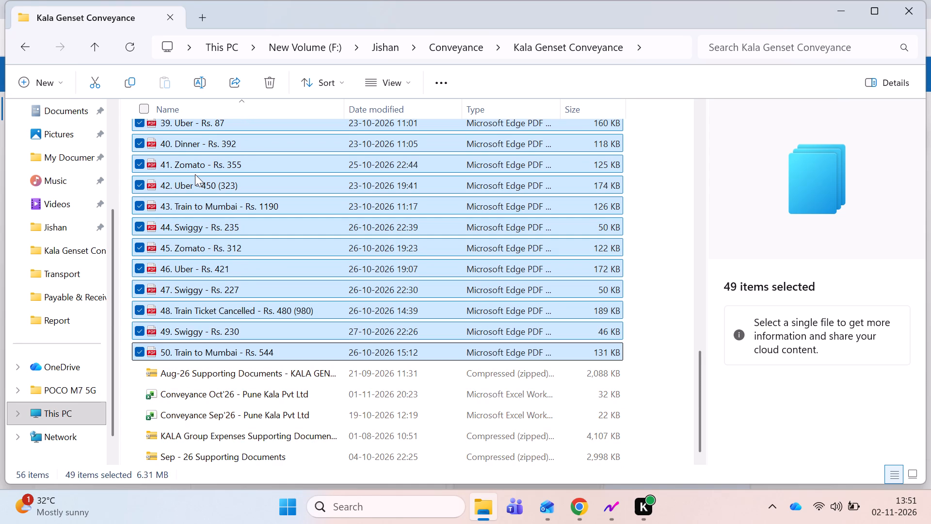
key("ctrl+x")
scroll(317, 224, "up", 10)
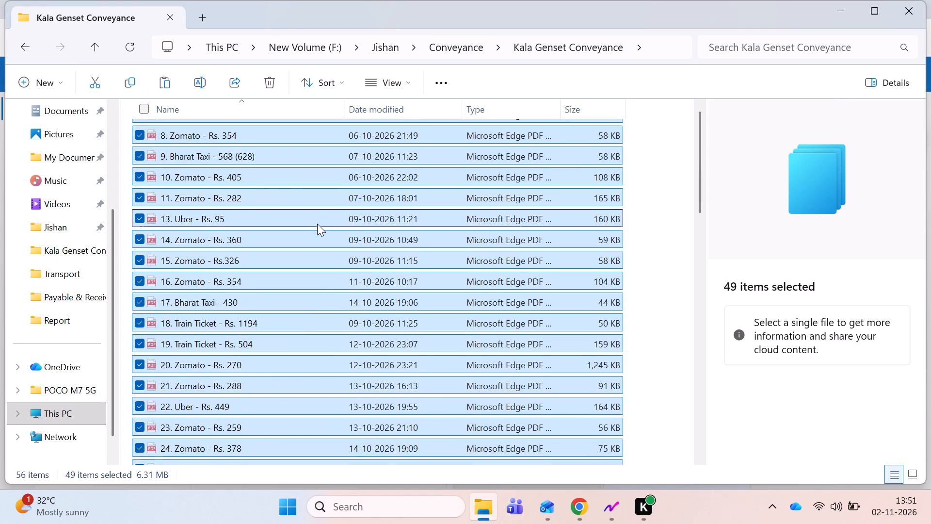
scroll(317, 224, "up", 2)
double_click(225, 135)
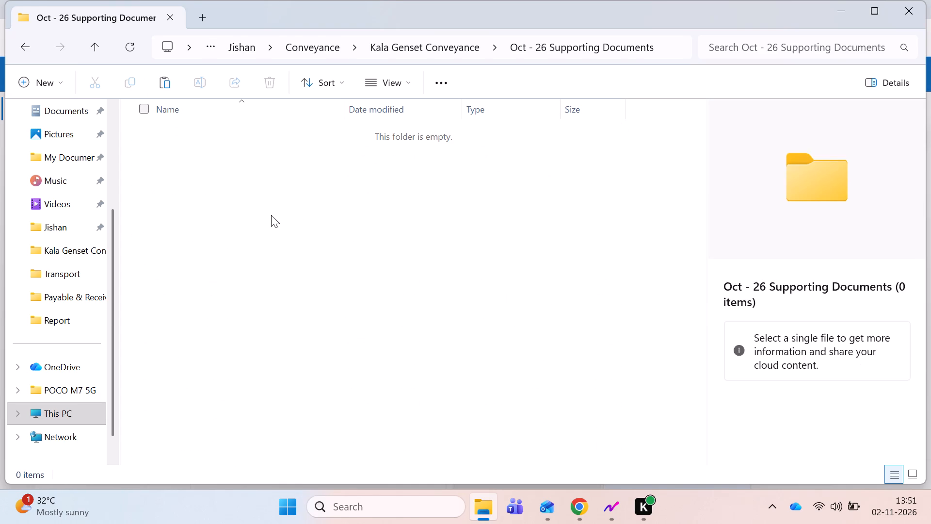
key("ctrl+v")
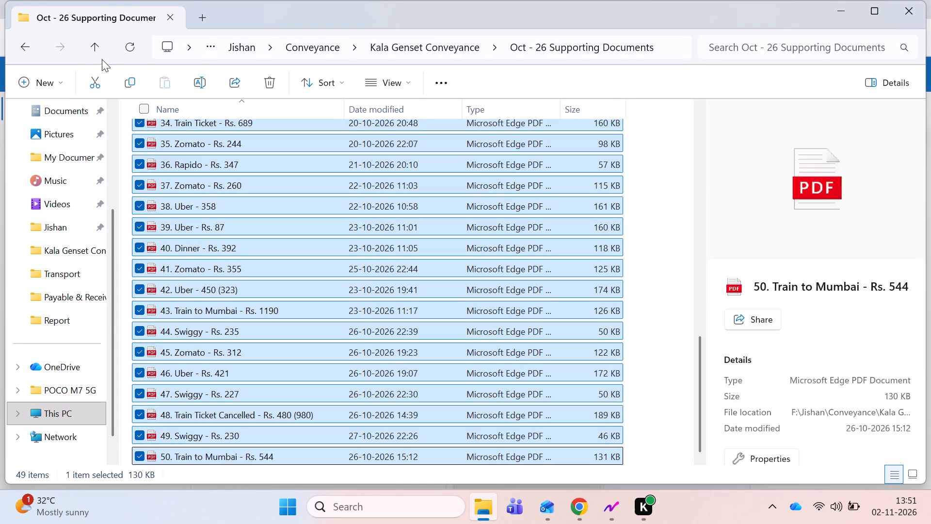
Open the Conveyance Oct'26 - Pune Kala Pvt Ltd workbook from the Kala Genset Conveyance folder.
left_click(92, 49)
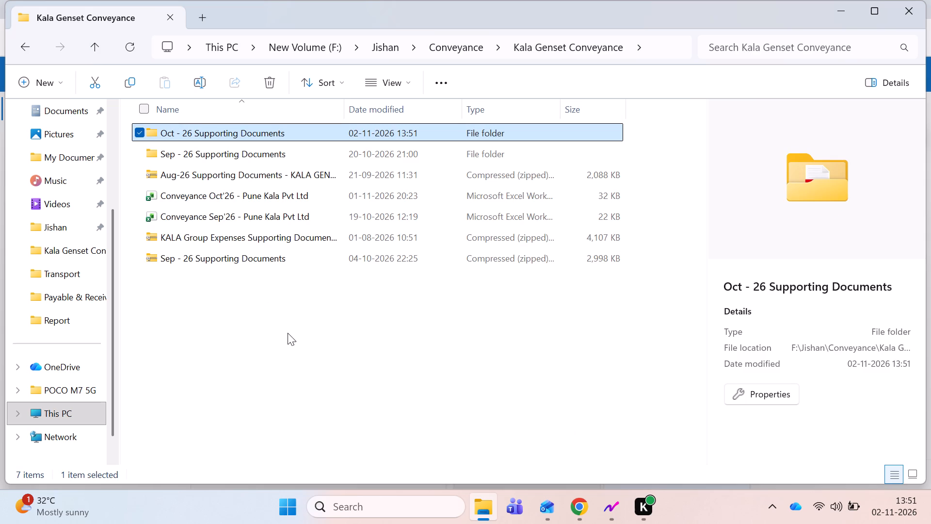
left_click(312, 353)
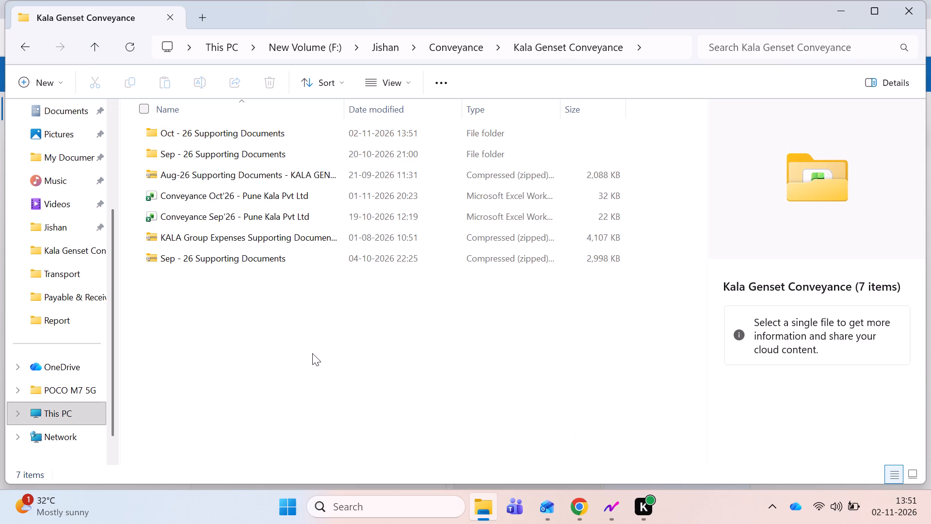
left_click(210, 191)
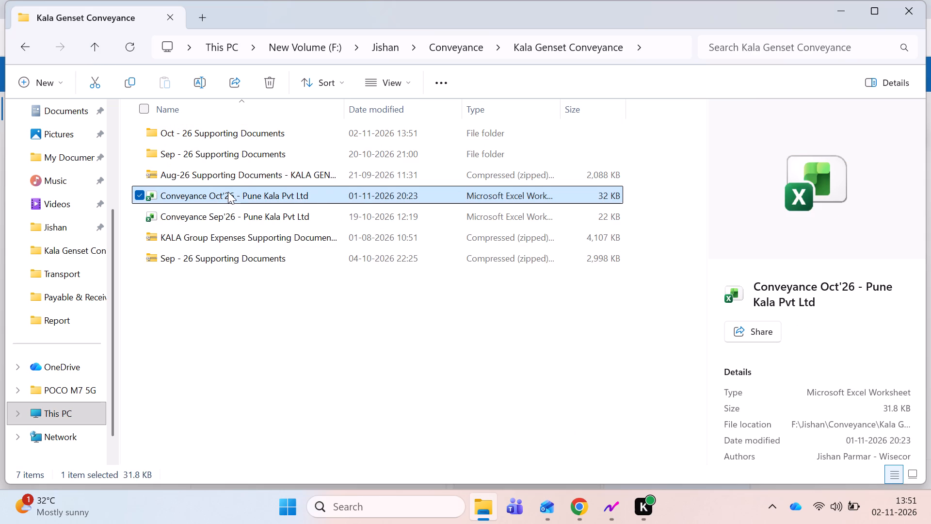
double_click(228, 192)
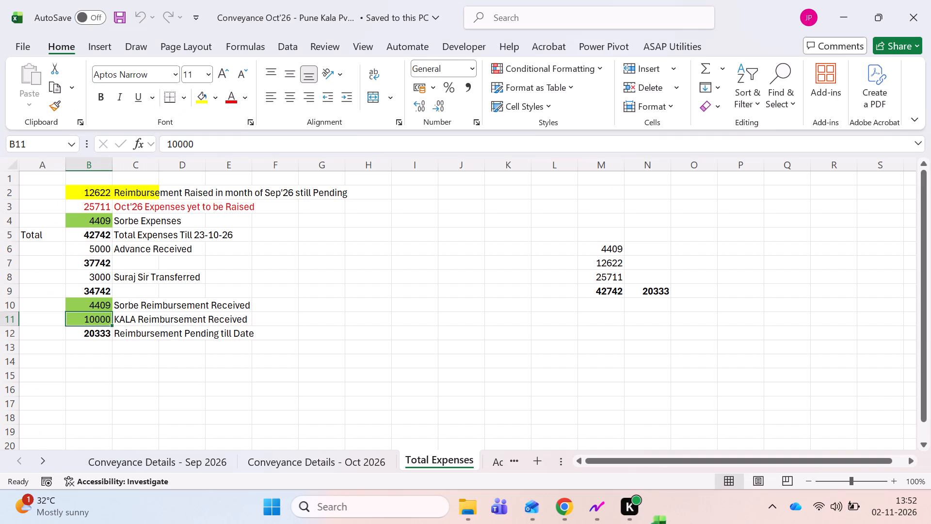
Review the Advance Details sheet and the expense, advance and reimbursement figures on the Total Expenses sheet.
key("ctrl+Page_Down")
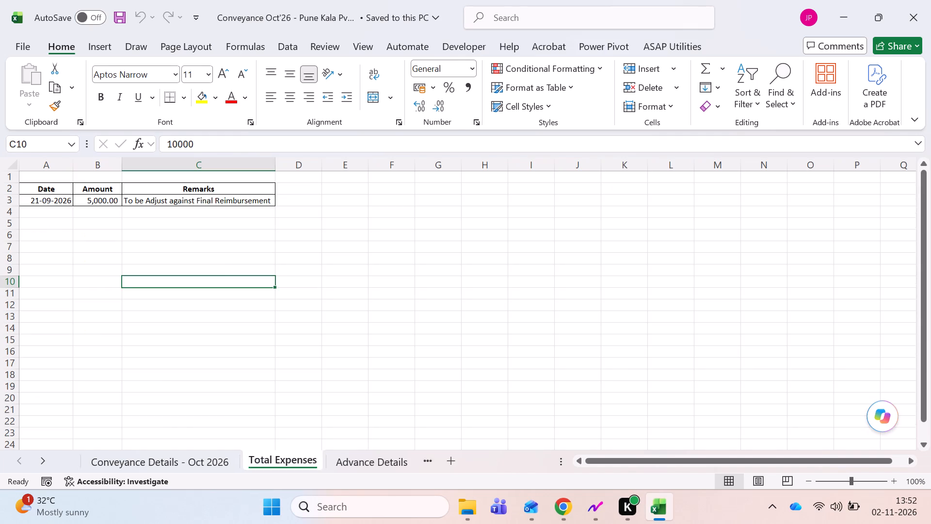
key("ctrl+Page_Up")
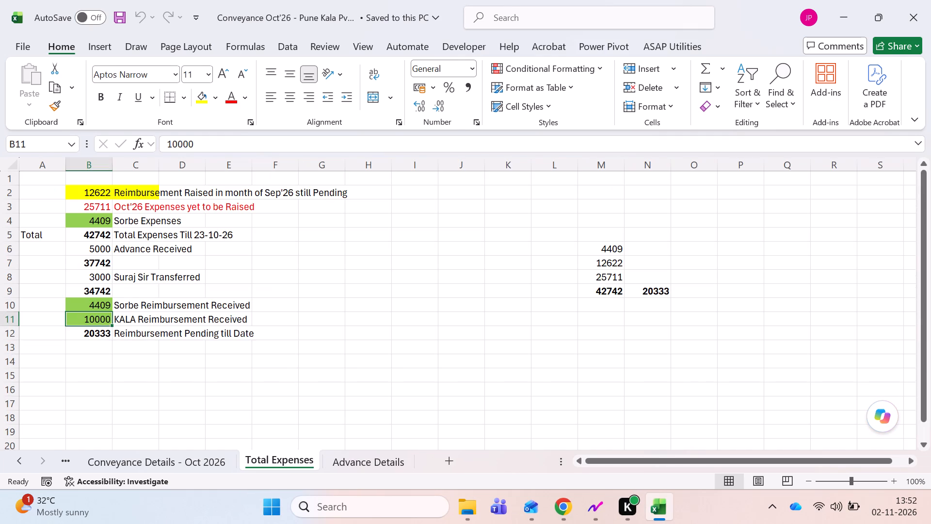
key("Right")
key("Right")
key("Right")
key("Right")
key("Right")
key("Right")
key("Right")
key("Right")
key("Left")
key("Left")
key("Left")
key("Left")
key("Left")
key("Left")
key("Left")
key("Left")
key("Left")
key("Left")
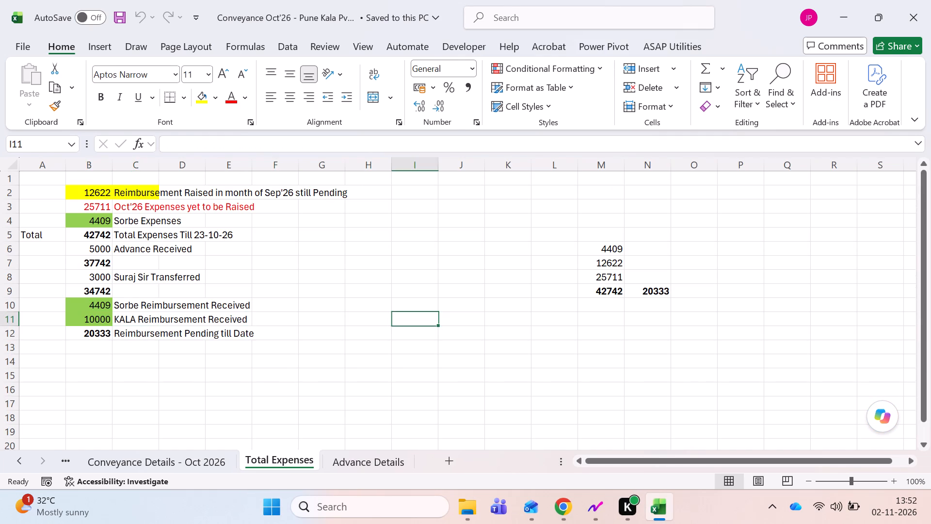
key("Up")
key("Up")
key("Up")
key("Up")
key("Right")
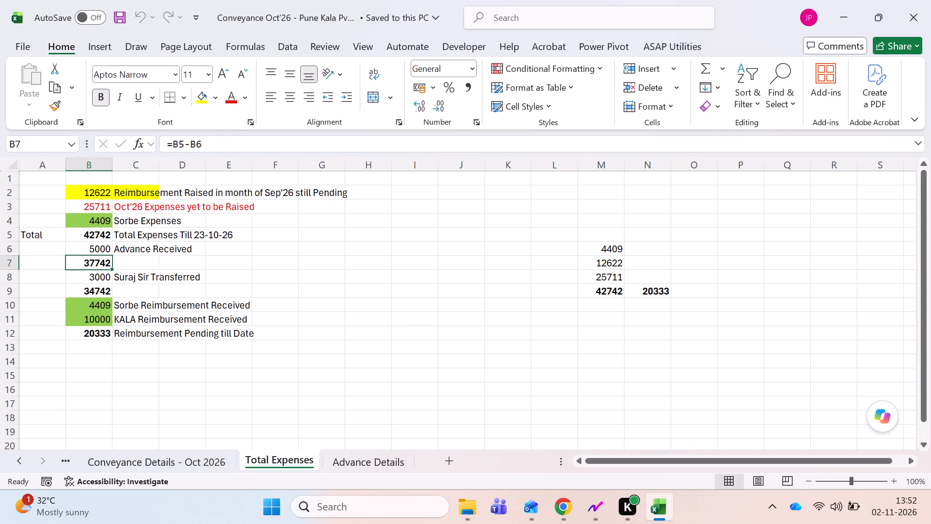
key("Down")
key("Right")
key("Right")
key("Right")
key("Right")
key("Right")
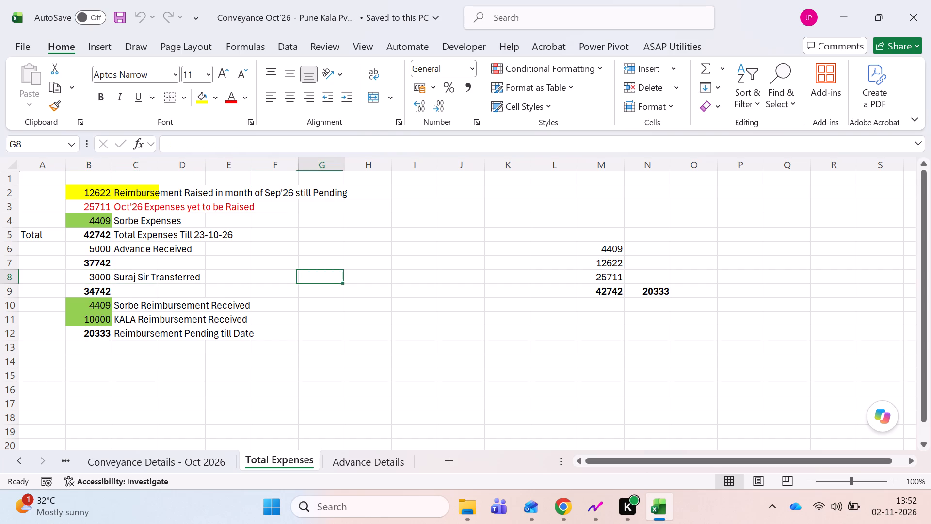
Hide the Total Expenses sheet and save the workbook.
right_click(285, 461)
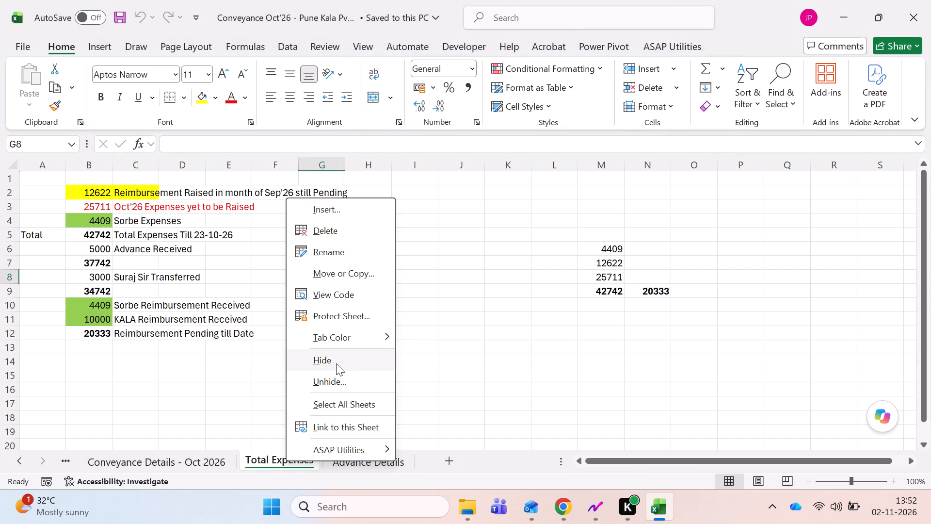
left_click(335, 362)
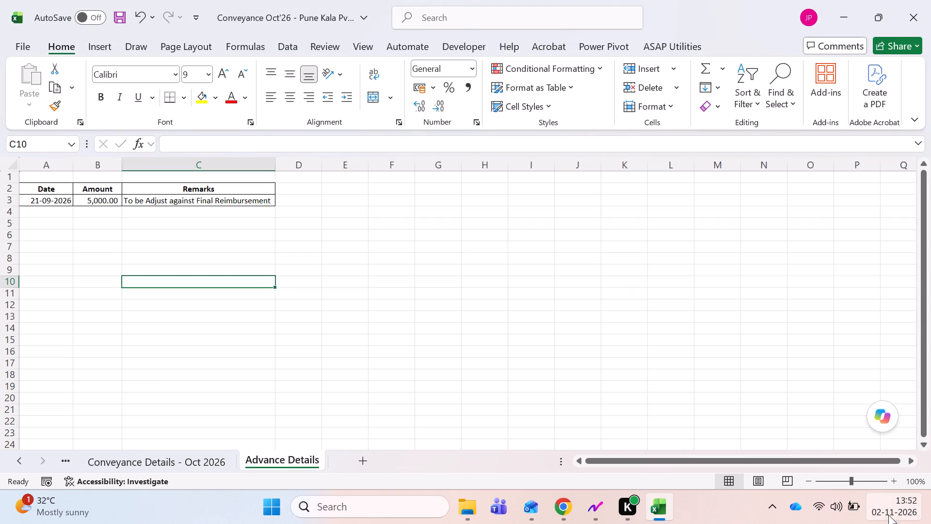
left_click(884, 504)
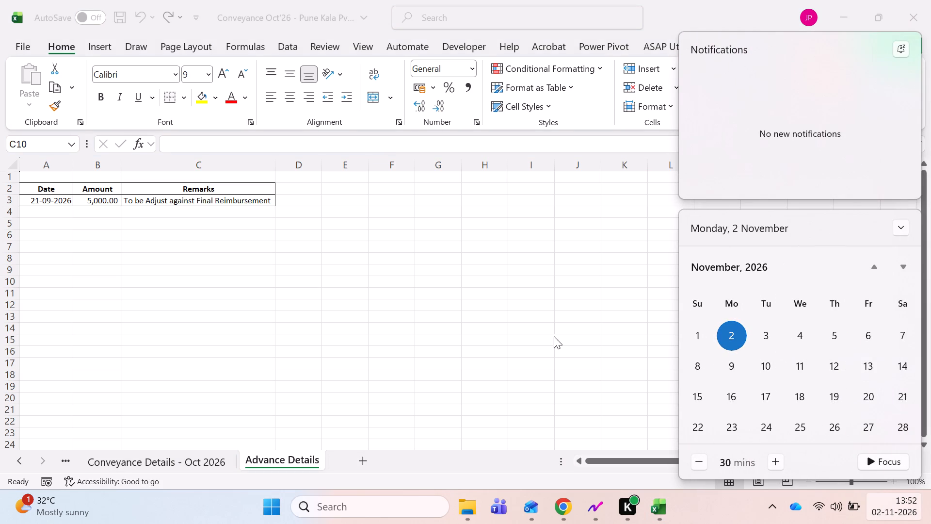
left_click(530, 355)
left_click(530, 356, "ctrl")
key("ctrl+s")
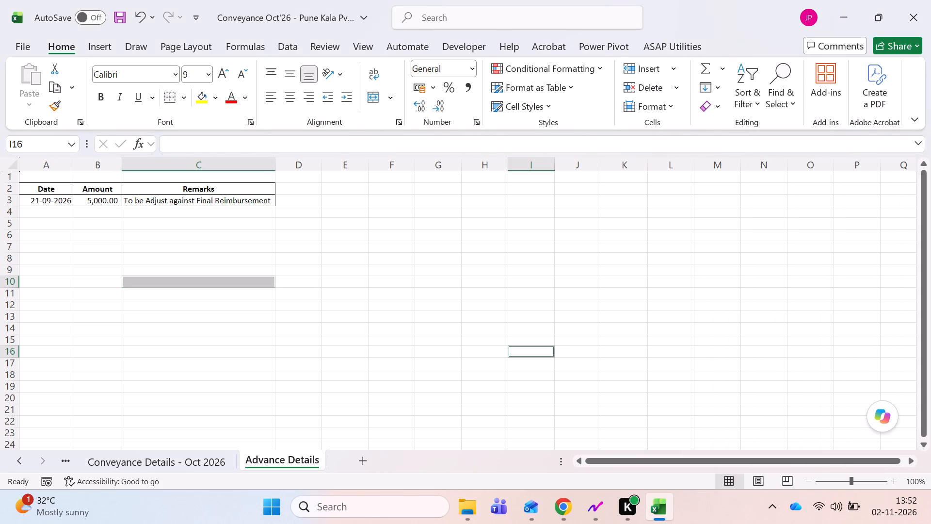
Clear all the unheaded amounts in column I, beside Remarks, on the Conveyance Details - Oct 2026 sheet.
key("ctrl+Page_Up")
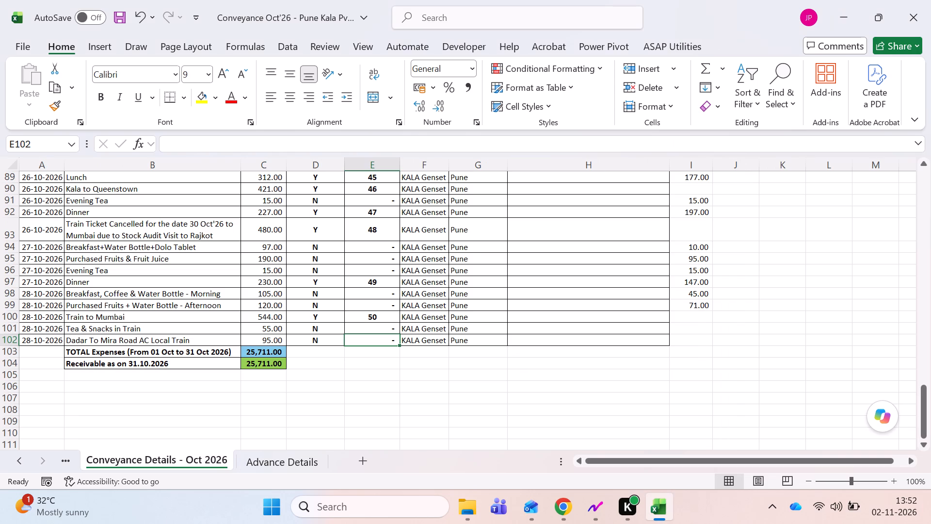
key("ctrl+Left")
key("ctrl+Left")
key("ctrl+Up")
key("ctrl+Up")
key("Right")
key("Right")
key("Right")
key("Right")
key("Right")
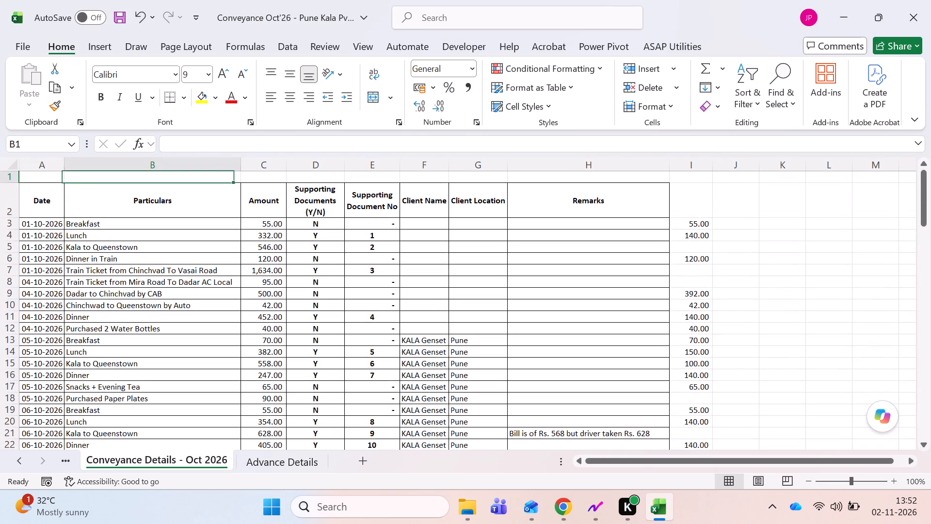
key("Right")
key("Right")
key("Right")
key("Right")
key("Down")
key("Down")
key("Left")
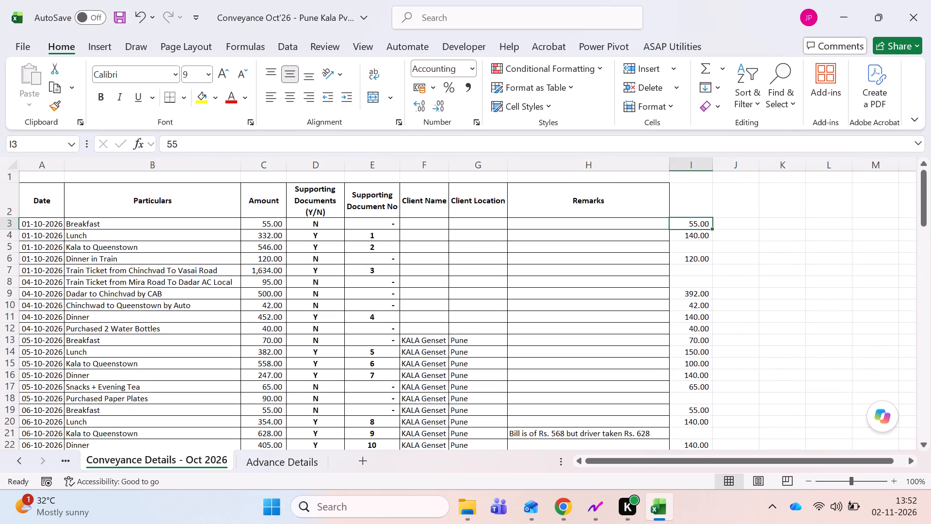
key("ctrl+shift+Down")
key("ctrl+space")
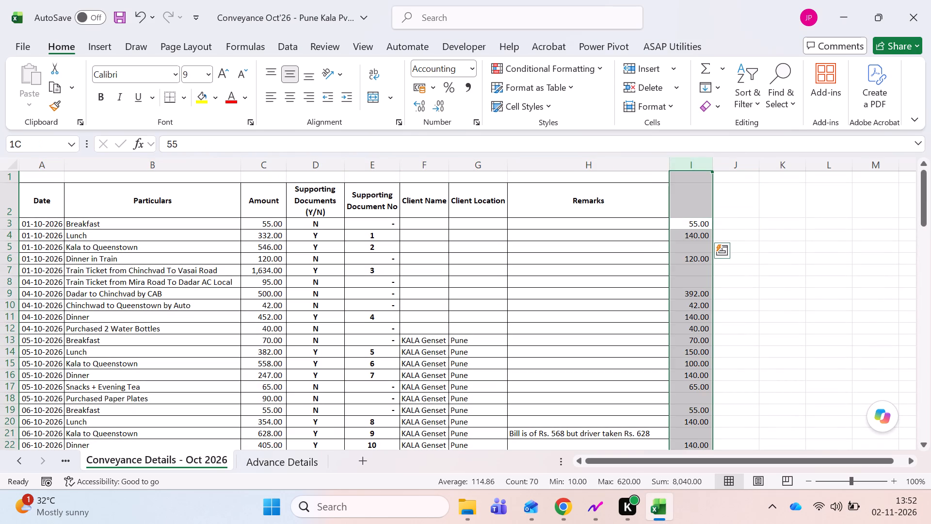
key("Right")
key("Left")
key("ctrl+space")
key("Delete")
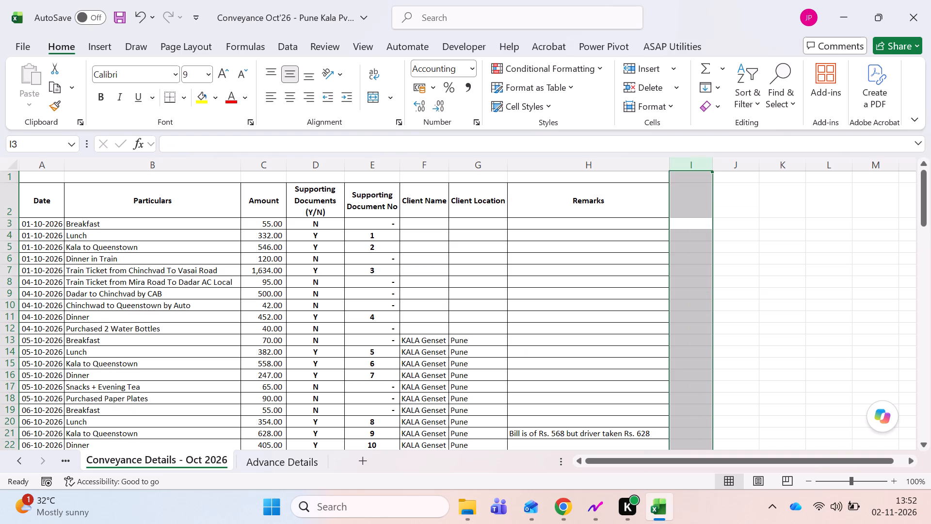
Place the cell cursor on the first date entry, A3, and save the workbook while keeping it open.
key("ctrl+Left")
key("ctrl+Left")
key("ctrl+Left")
key("ctrl+Left")
key("ctrl+w")
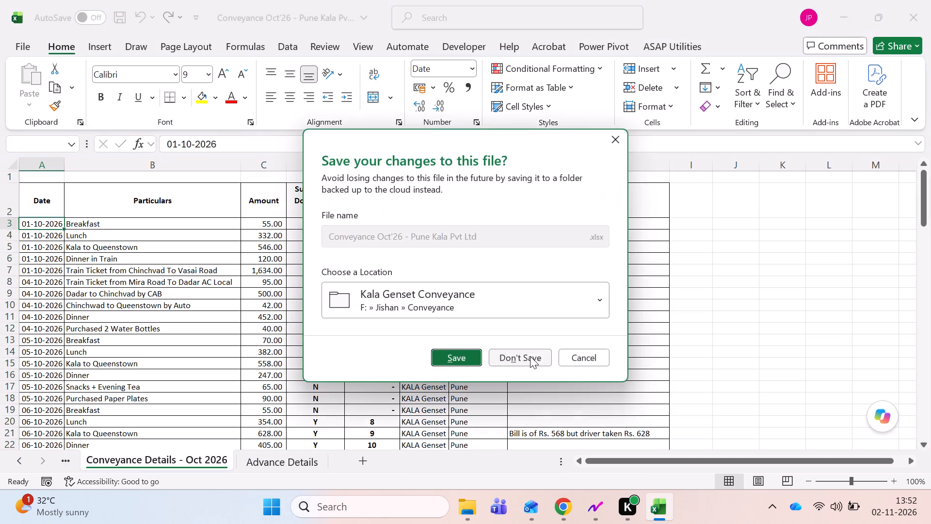
key("Escape")
key("Right")
key("Left")
key("ctrl+s")
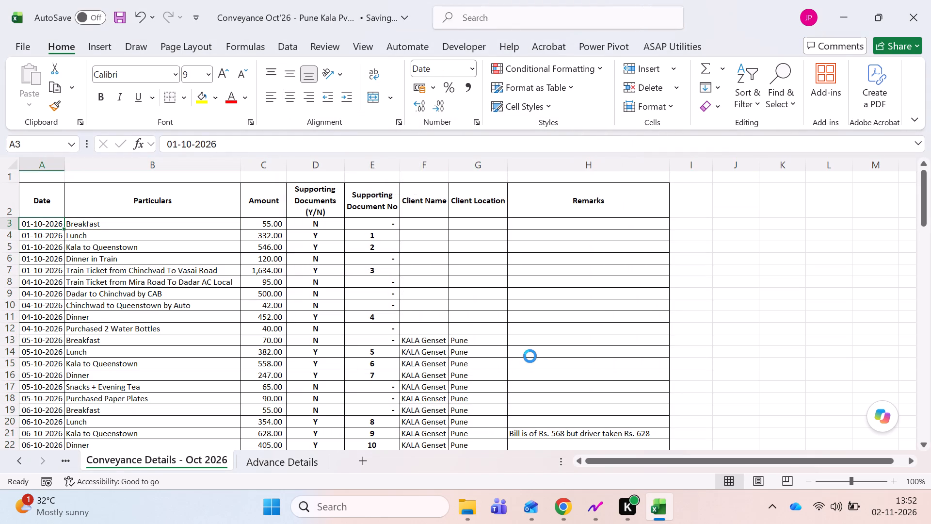
Switch to the Conveyance Details - Sep 2026 sheet, place the cell cursor in A45, and save the workbook.
key("ctrl+Page_Up")
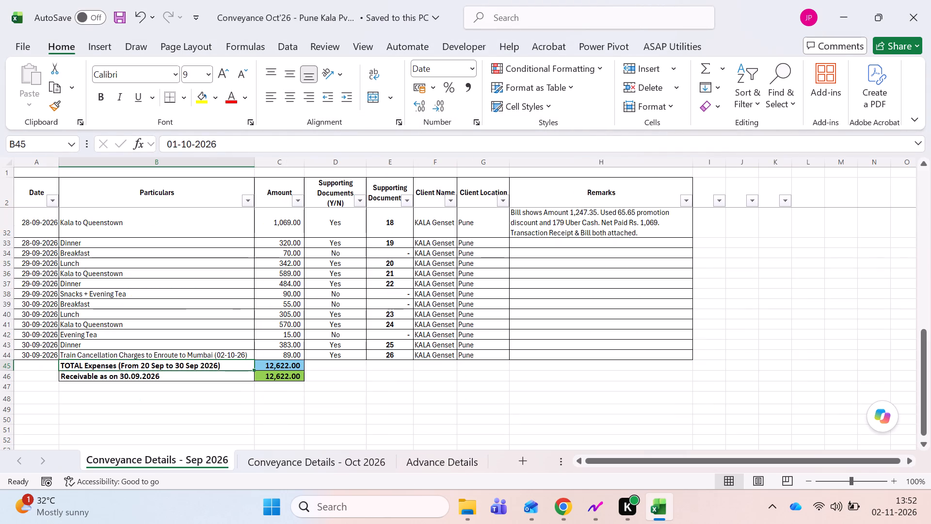
key("ctrl+Right")
key("ctrl+Left")
key("ctrl+Left")
key("ctrl+s")
key("ctrl+s")
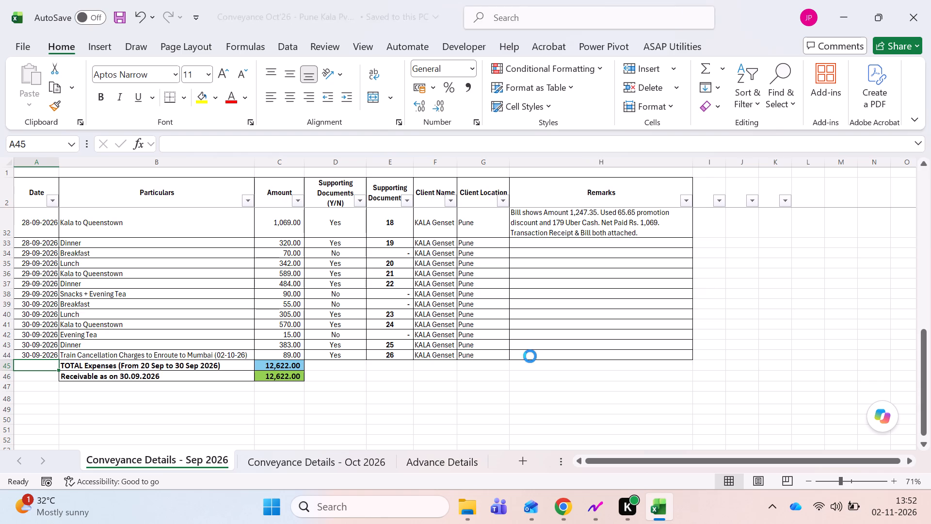
key("ctrl+s")
key("ctrl+Page_Down")
key("ctrl+Page_Up")
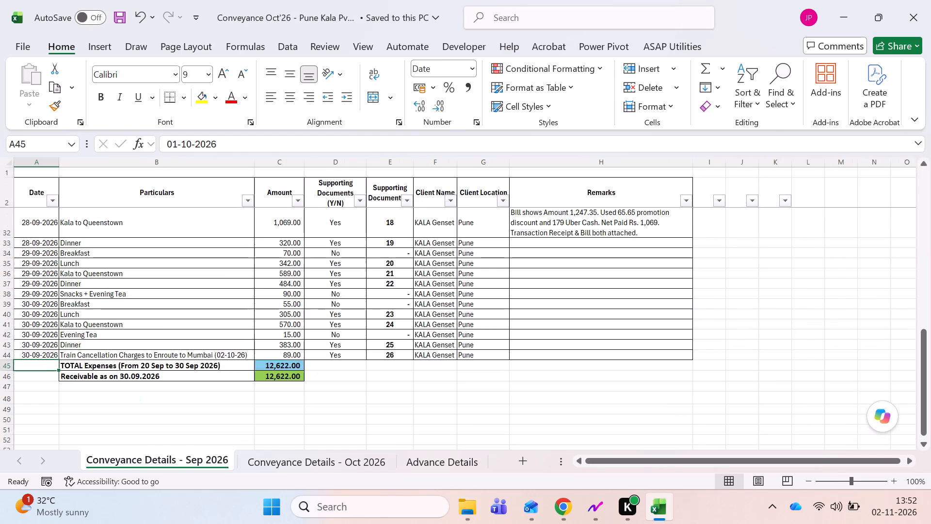
Look through the September expense entries on the Conveyance Details - Sep 2026 sheet, ending at the first entry in A3.
right_click(157, 461)
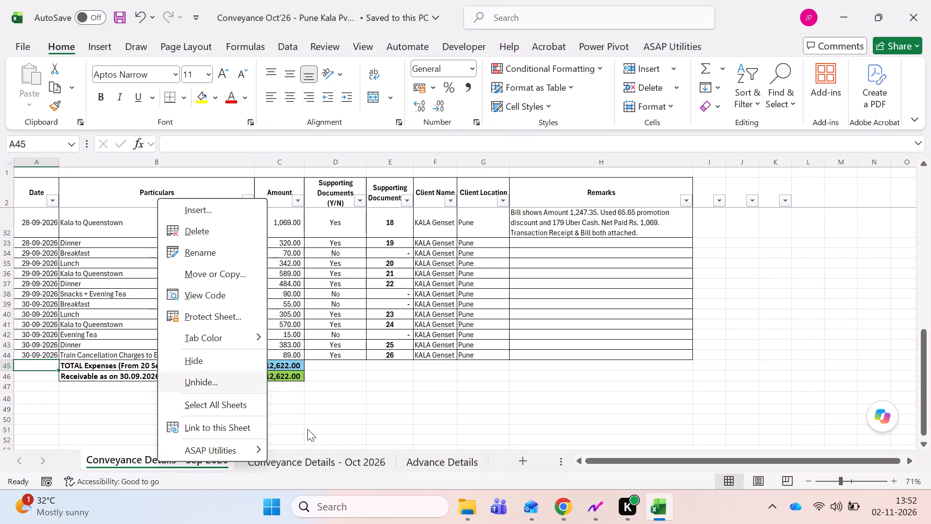
key("Escape")
key("ctrl+Up")
key("ctrl+Up")
key("Down")
key("Down")
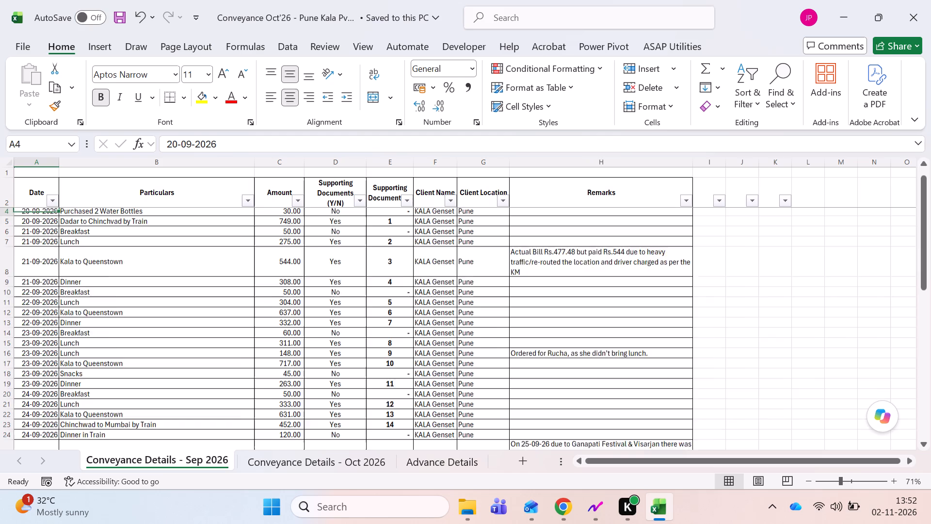
key("Down")
key("Up")
key("Up")
key("Down")
key("ctrl+Down")
key("ctrl+Down")
key("Down")
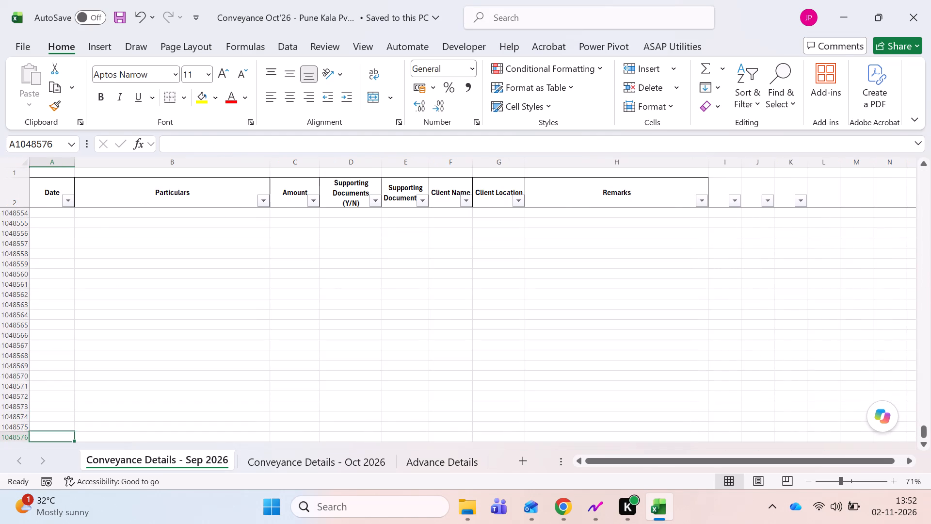
key("Up")
key("ctrl+Up")
key("ctrl+Up")
key("Down")
key("Down")
key("Up")
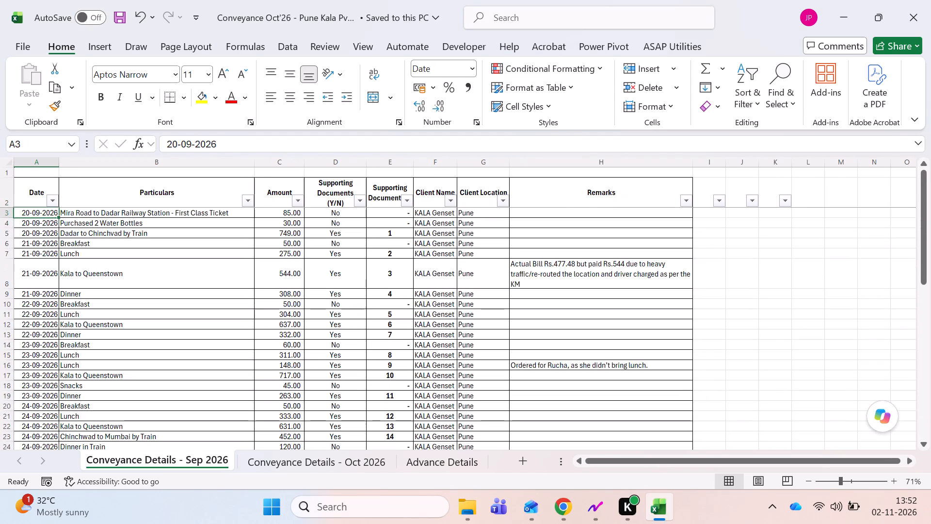
Hide the Conveyance Details - Sep 2026 sheet and save the workbook.
key("ctrl+s")
right_click(174, 461)
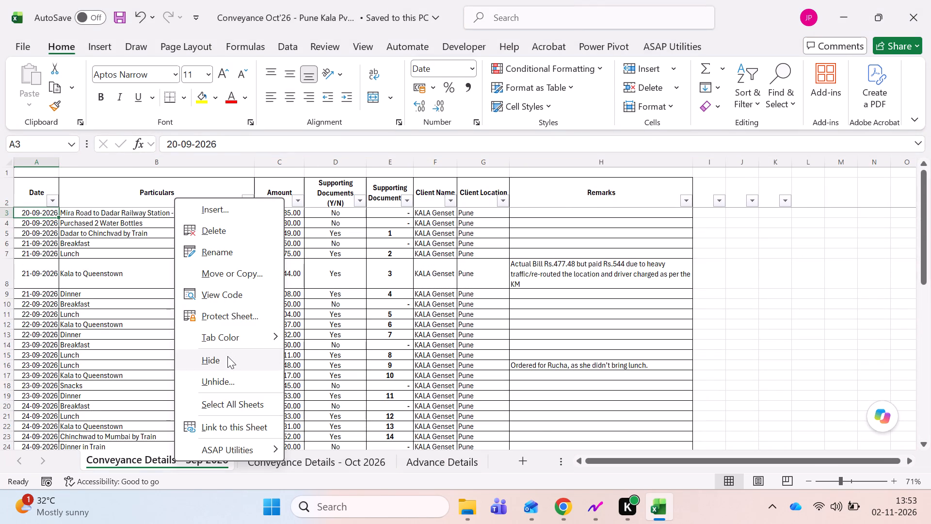
left_click(227, 356)
key("ctrl+s")
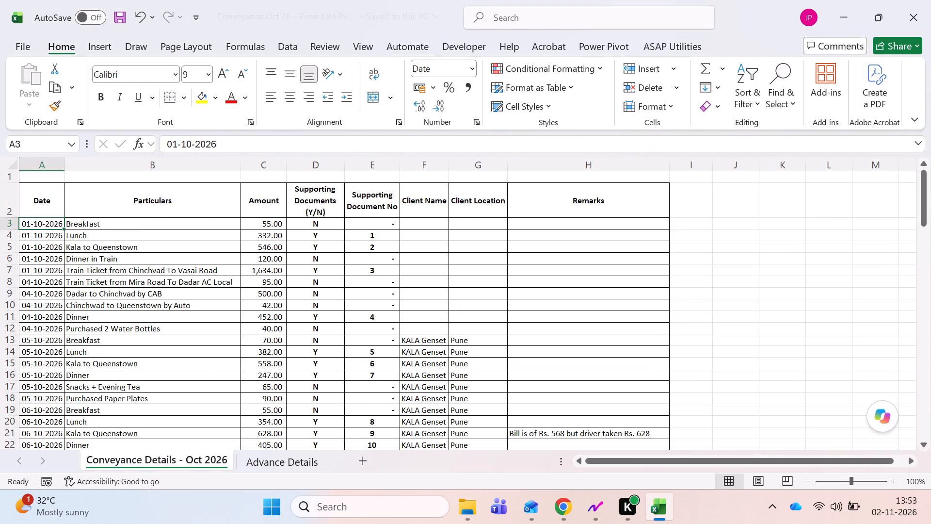
key("ctrl+s")
key("ctrl+s")
key("ctrl+s")
Fill the blank Client Name and Client Location cells F3:G12 with KALA Genset and Pune, copied from row 13.
key("ctrl+Left")
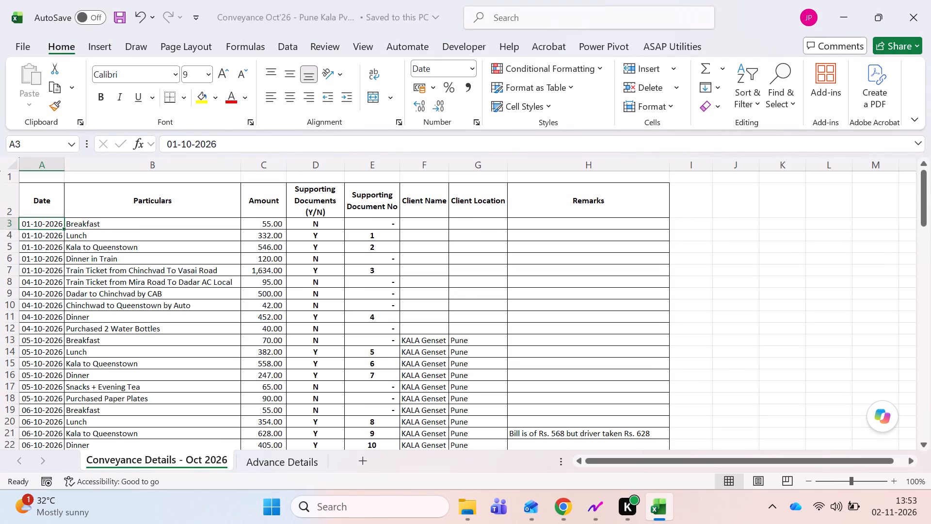
key("ctrl+Left")
key("Right")
key("Right")
key("Right")
key("Right")
key("Right")
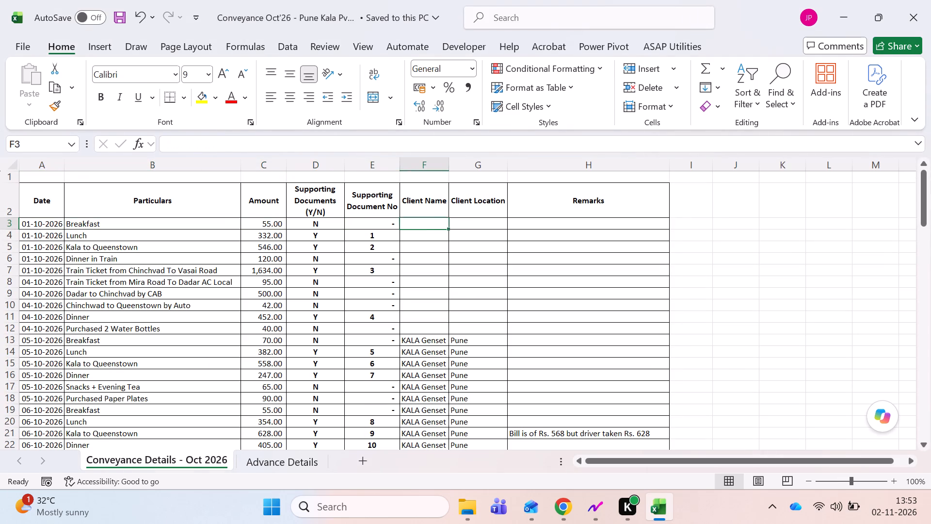
key("ctrl+Down")
key("shift+Right")
key("ctrl+c")
key("Up")
key("shift+Right")
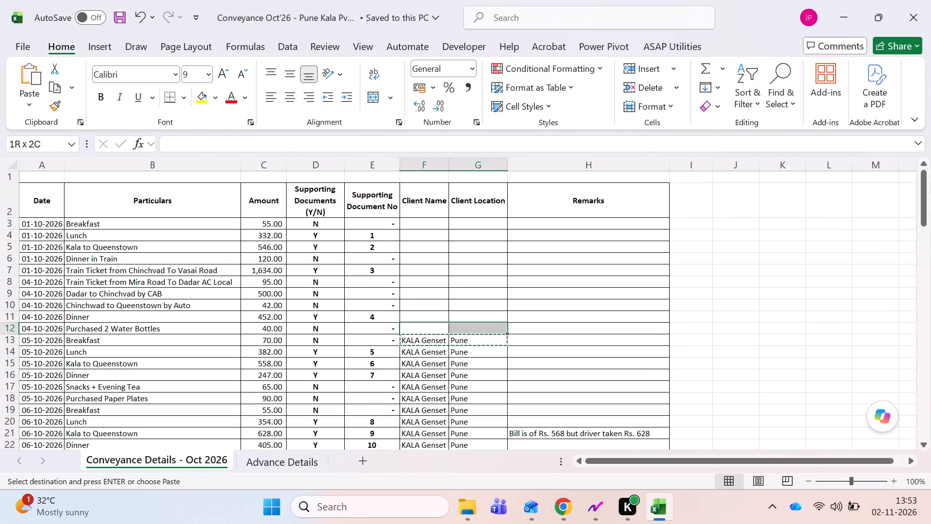
key("ctrl+shift+Up")
key("shift+Down")
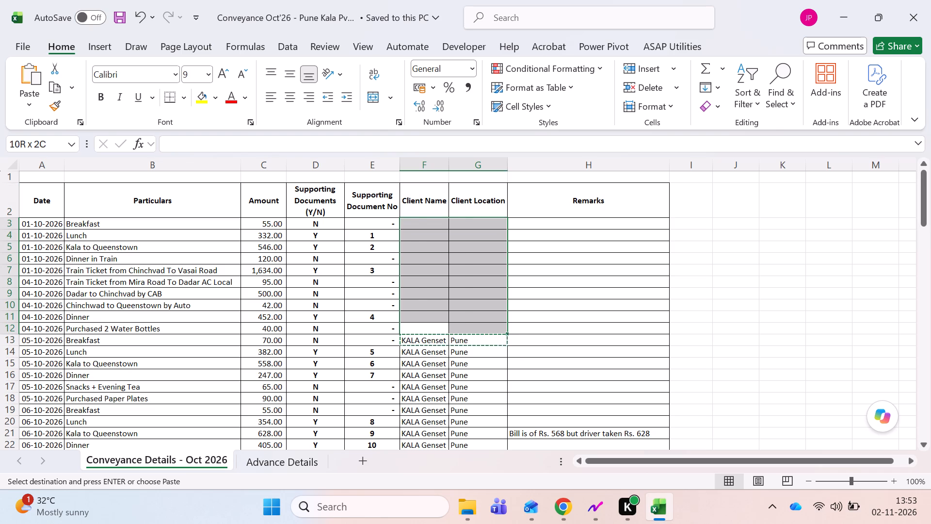
key("ctrl+v")
key("Escape")
Save the workbook and place the cell cursor on the first date entry, A3.
key("Left")
key("Left")
key("Left")
key("Right")
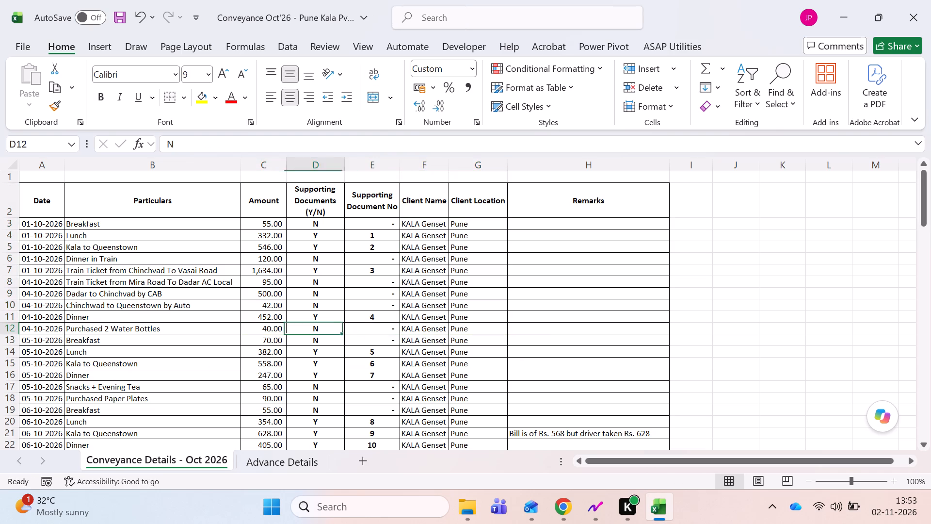
key("Right")
key("Right")
key("ctrl+Up")
key("ctrl+s")
key("ctrl+s")
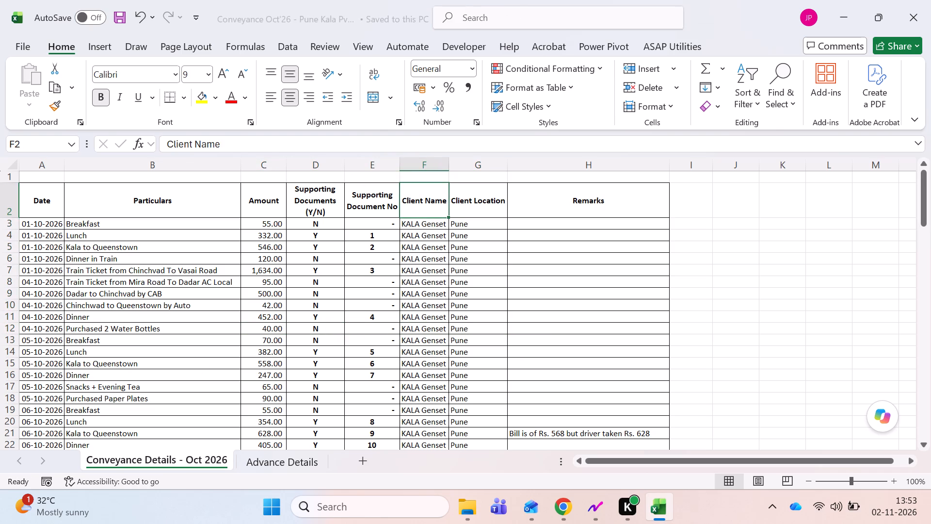
key("ctrl+Left")
key("ctrl+s")
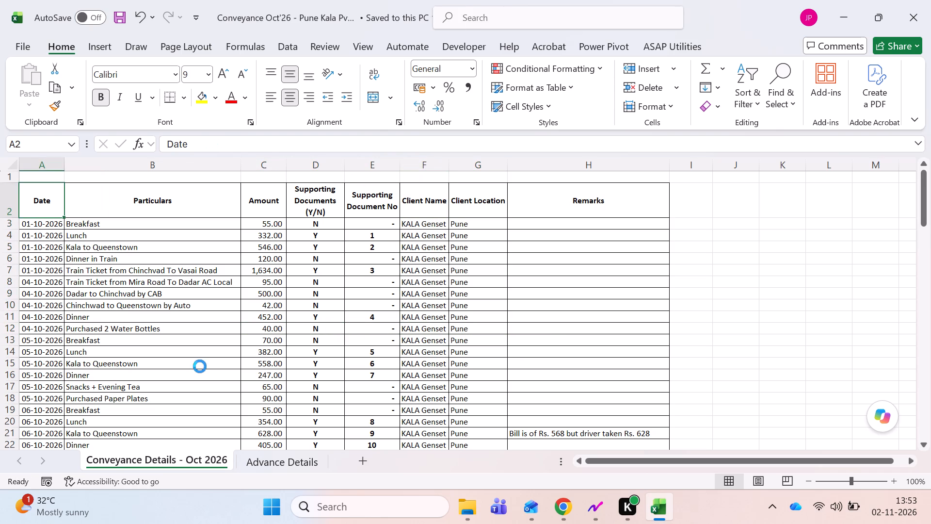
key("Down")
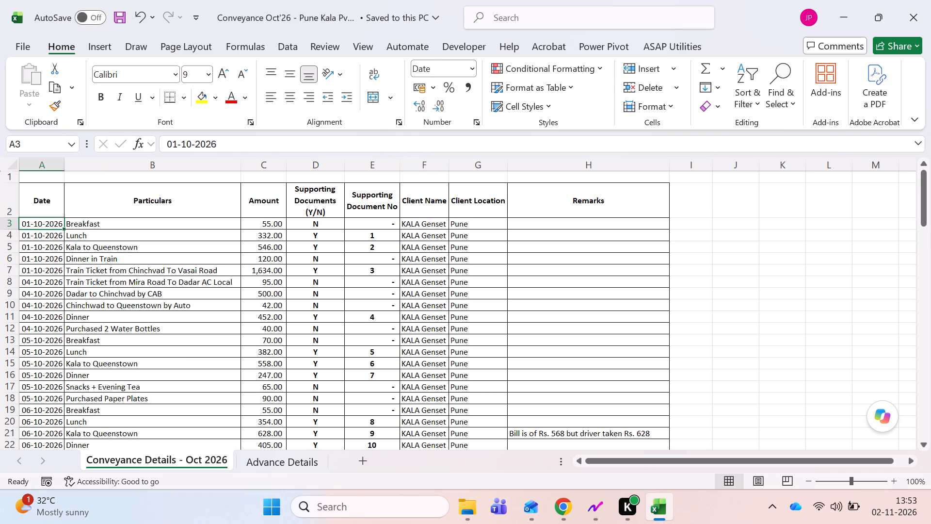
Go to the last dated expense entry, A102, above the totals, and save the workbook.
key("ctrl+Down")
key("Down")
key("Down")
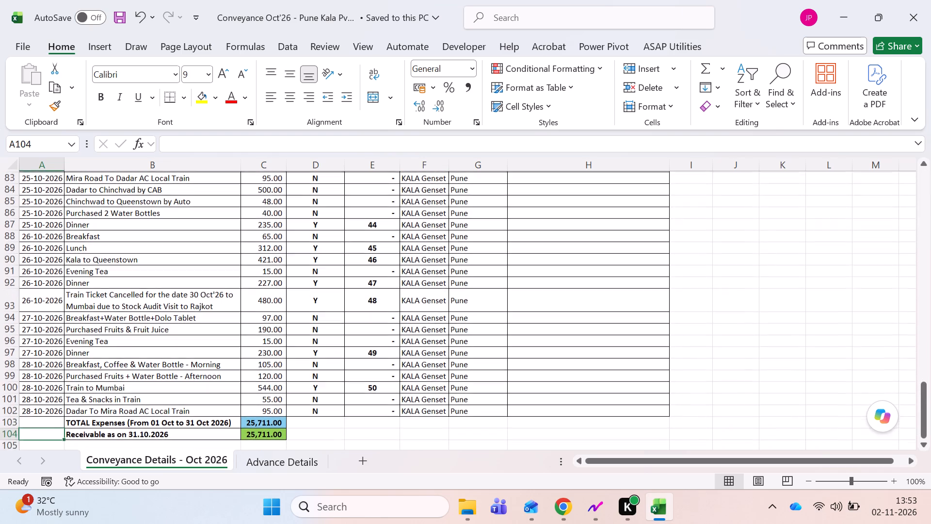
key("Up")
key("Up")
key("ctrl+s")
key("ctrl+s")
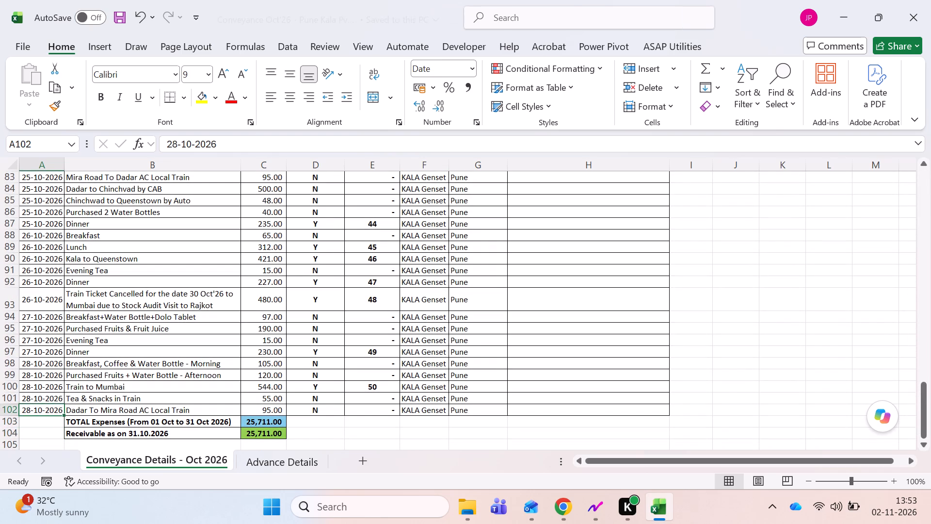
key("ctrl+s")
Check the 28-10-2026 expense entries row by row from row 102 up to 98, and select their amounts in C98:C102.
key("Right")
key("Right")
key("Right")
key("Left")
key("Left")
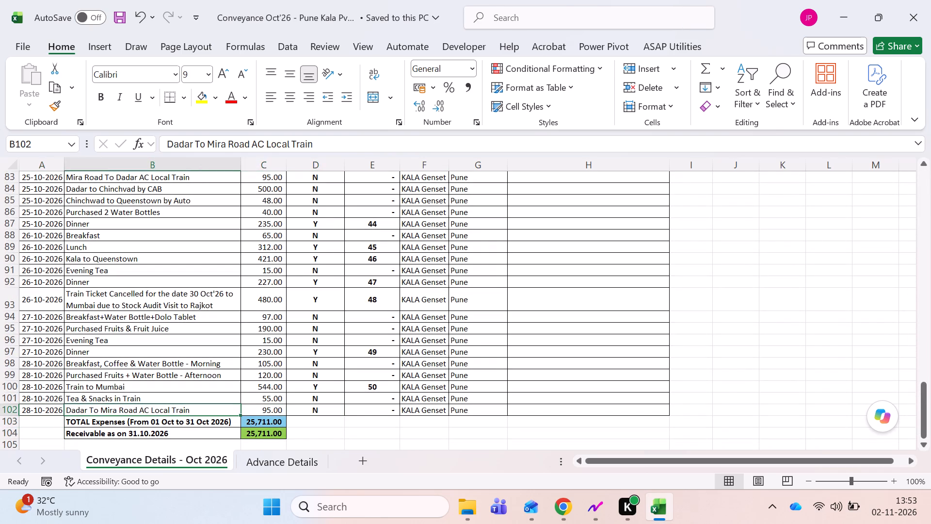
key("shift+space")
key("Up")
key("shift+space")
key("Up")
key("shift+space")
key("Up")
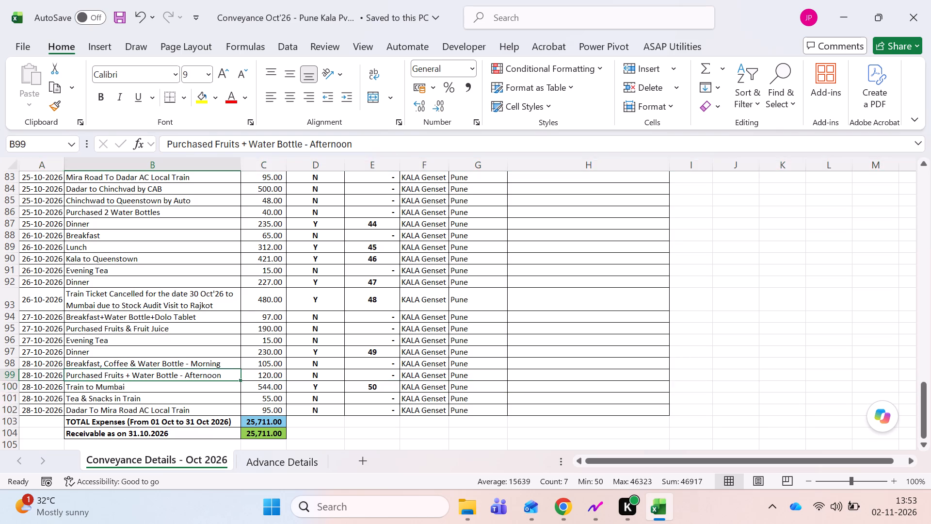
key("shift+space")
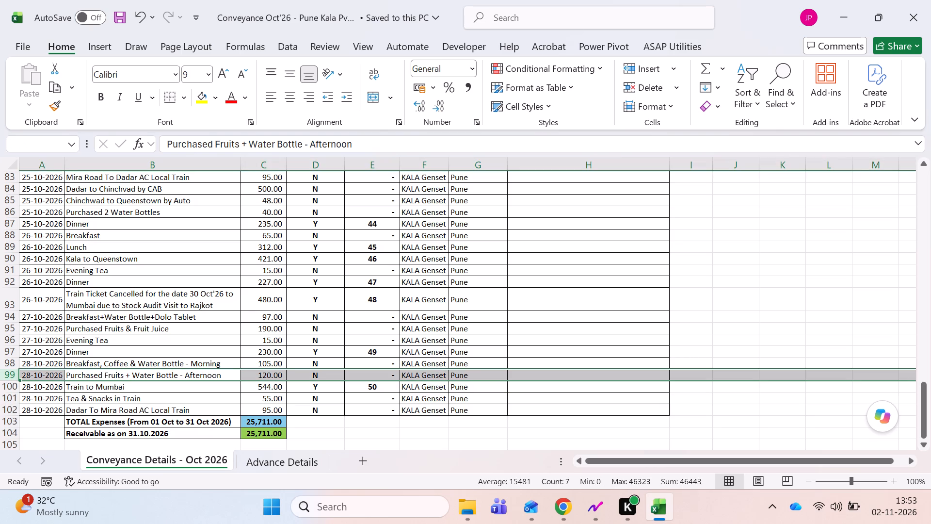
key("Up")
key("shift+space")
key("Right")
key("shift+Down")
key("shift+Down")
key("shift+Down")
key("shift+Down")
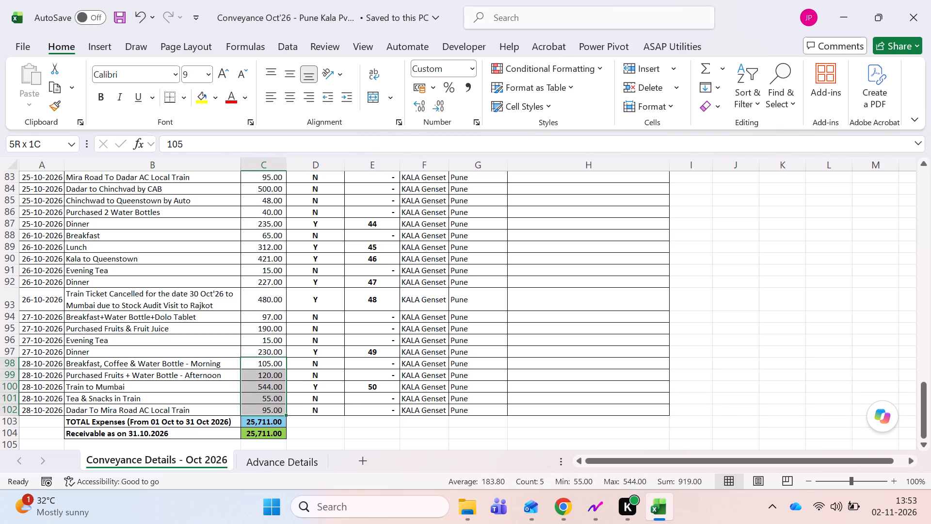
Place the cell cursor on the first 28-10-2026 date entry, A98, and save the workbook.
key("ctrl+Left")
key("ctrl+s")
key("ctrl+s")
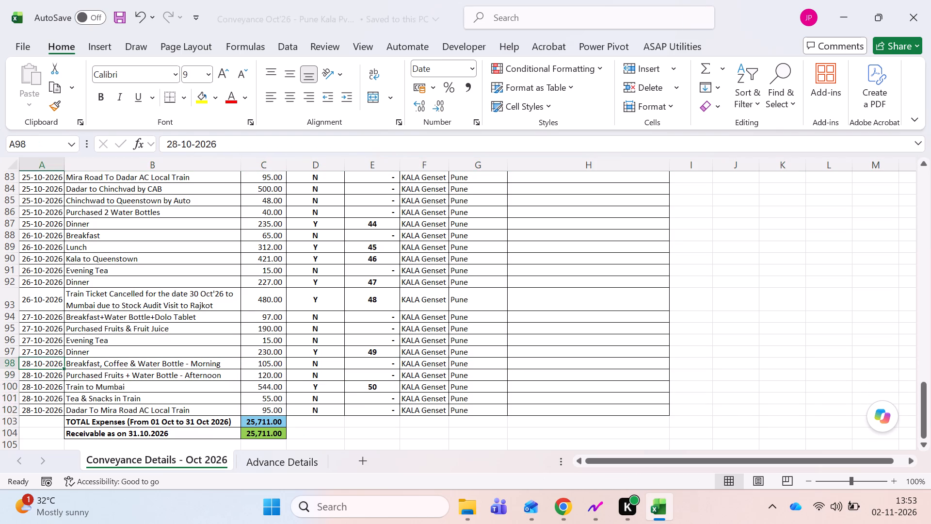
key("ctrl+s")
key("ctrl+s")
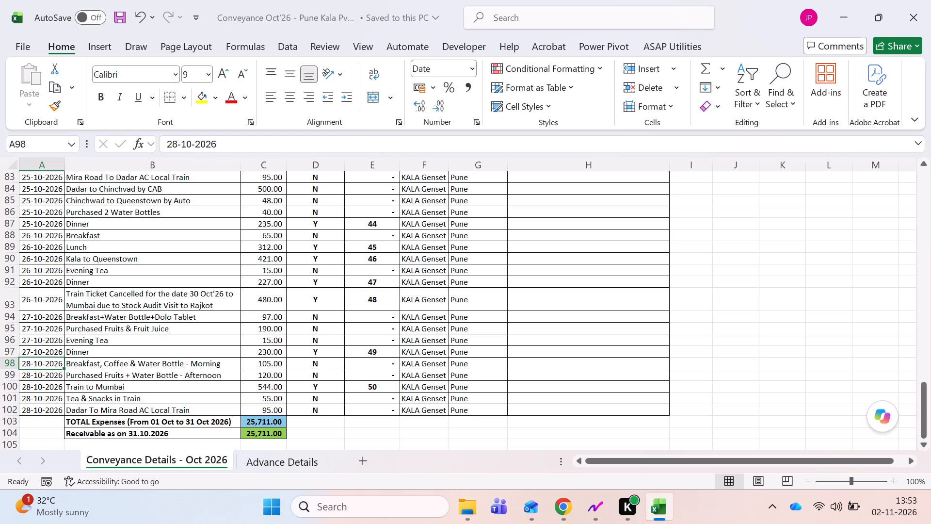
key("ctrl+s")
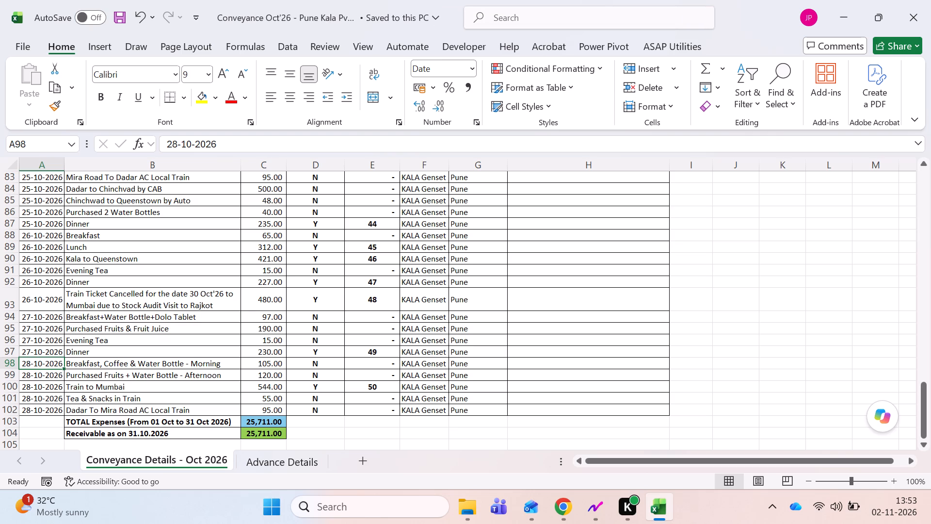
key("ctrl+s")
Close the saved Conveyance Oct'26 - Pune Kala Pvt Ltd workbook to return to its folder in File Explorer.
left_click(930, 2)
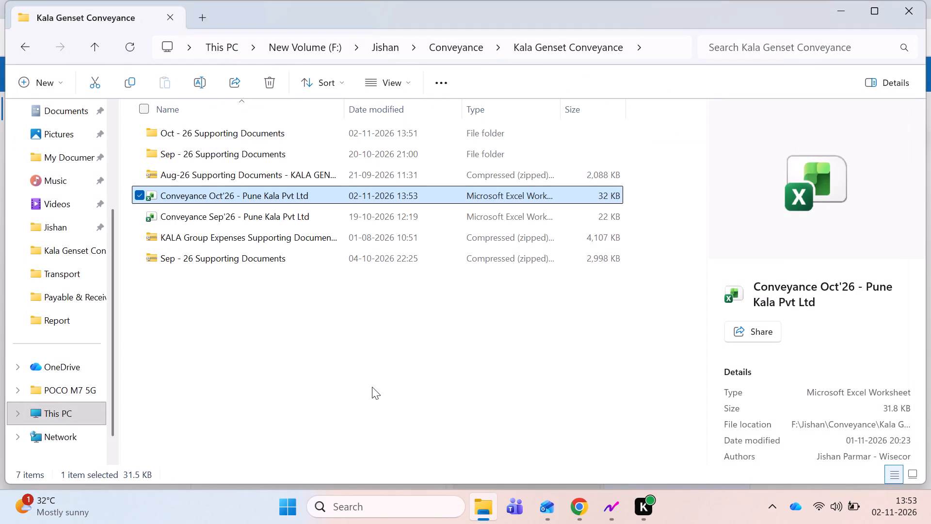
Copy the Conveyance Oct'26 - Pune Kala Pvt Ltd workbook file from the Kala Genset Conveyance folder.
key("ctrl+c")
key("ctrl+c")
key("ctrl+c")
key("ctrl+c")
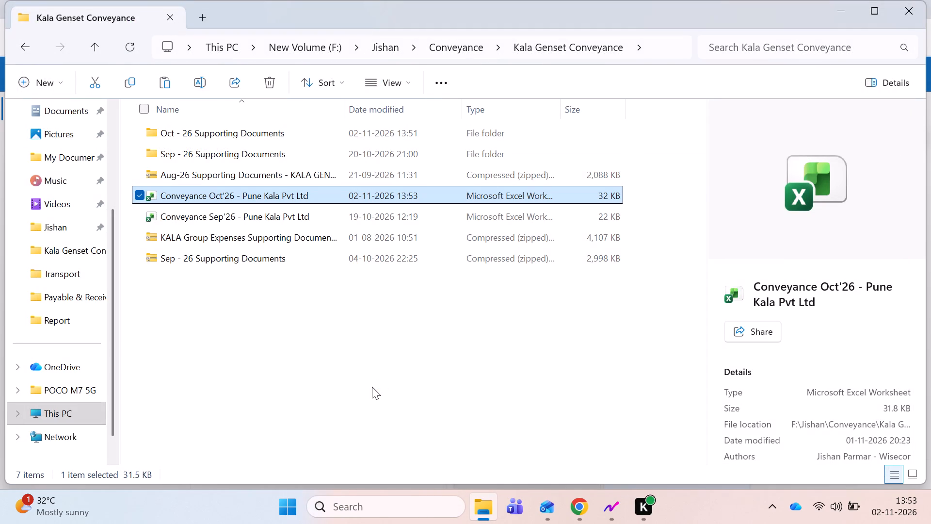
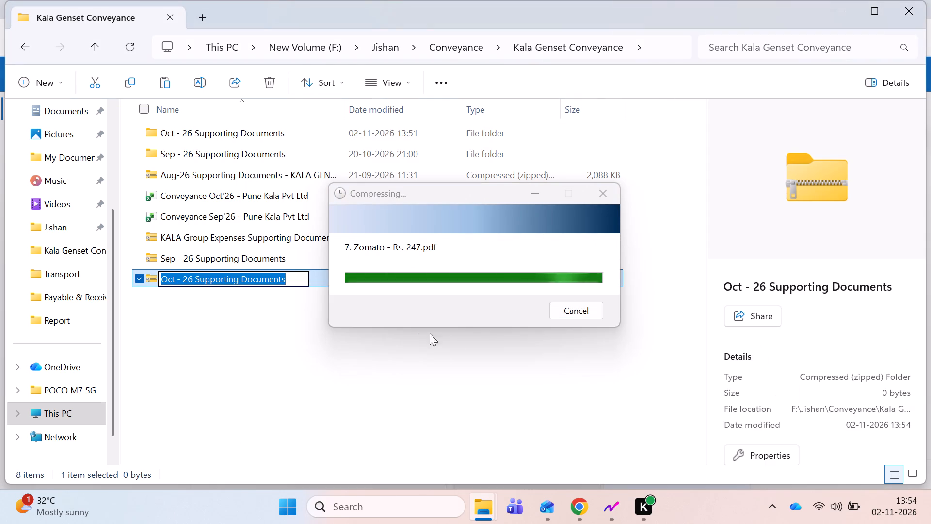
Keep the name Oct - 26 Supporting Documents for the new compressed zip folder and select that archive.
left_click(447, 356)
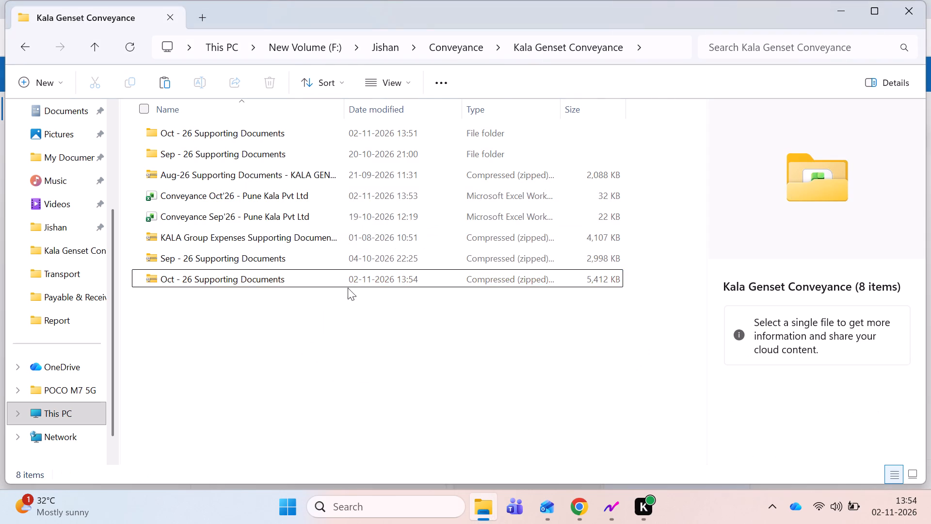
left_click(339, 283)
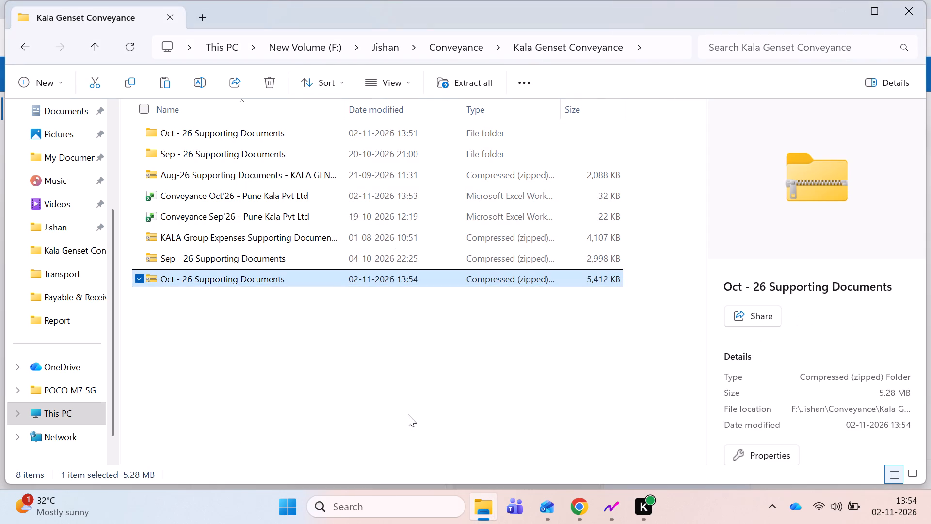
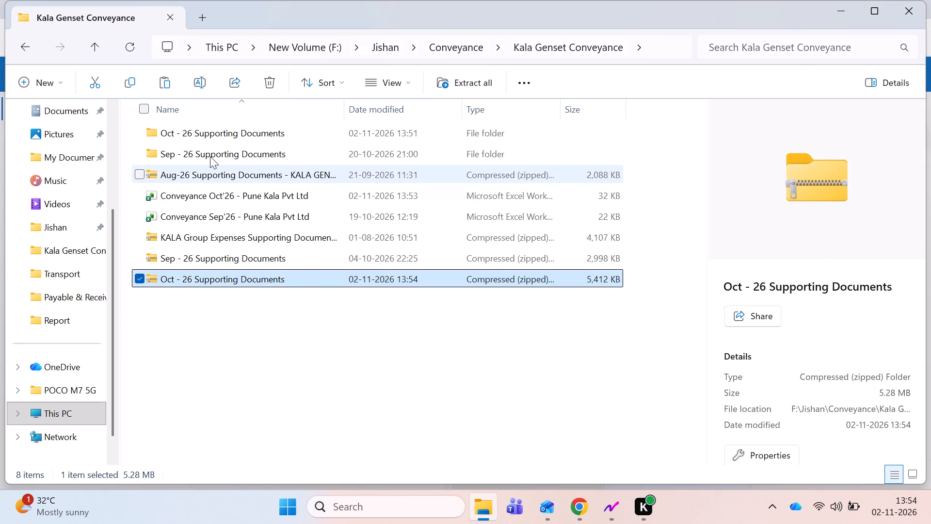
Open the Oct - 26 Supporting Documents folder and look through its numbered food, taxi and train receipt PDFs.
double_click(216, 130)
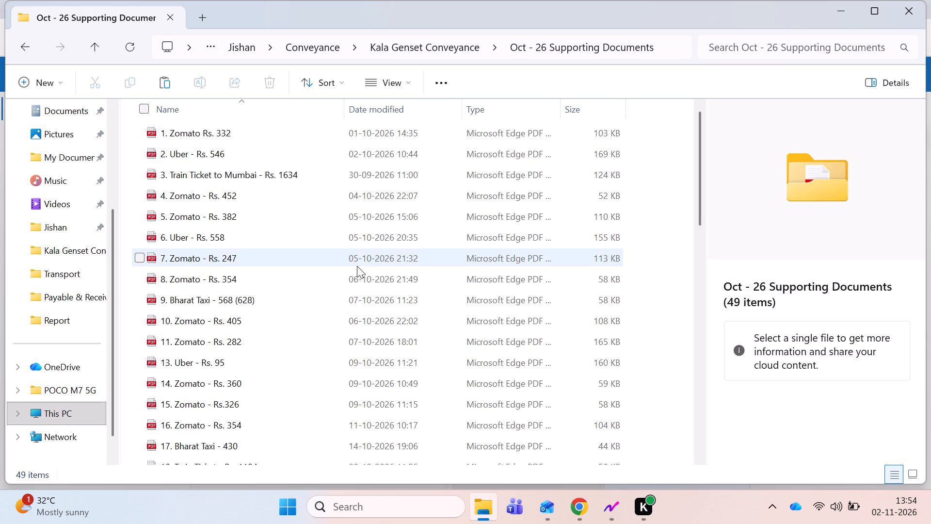
scroll(547, 350, "down", 3)
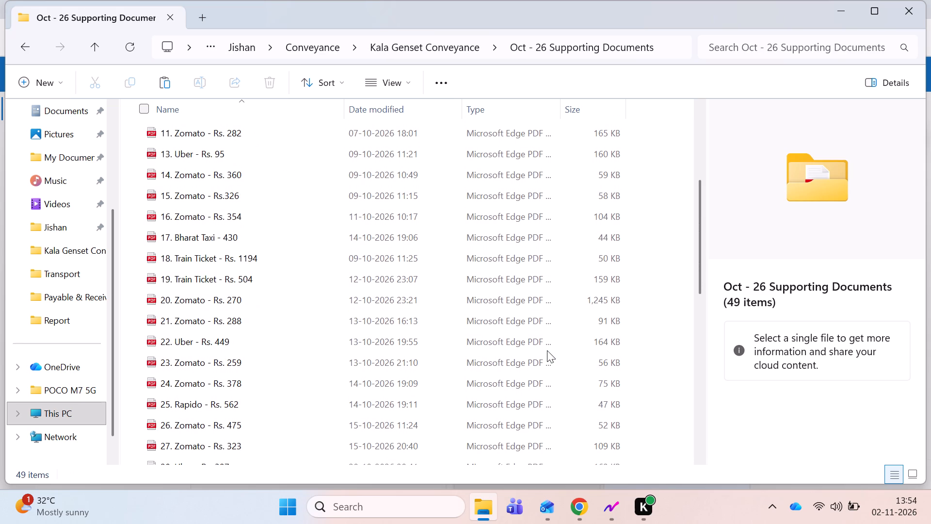
left_click(439, 302)
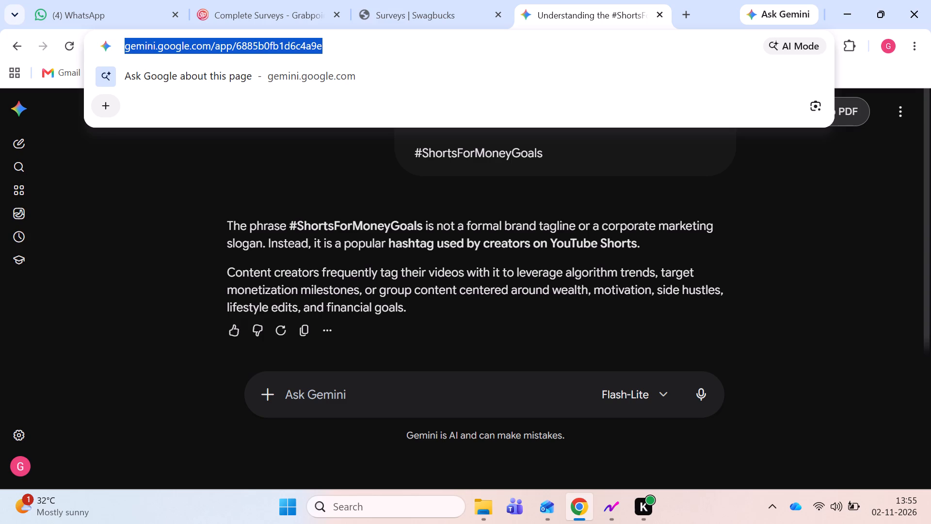
key("alt+Tab")
key("alt+Tab")
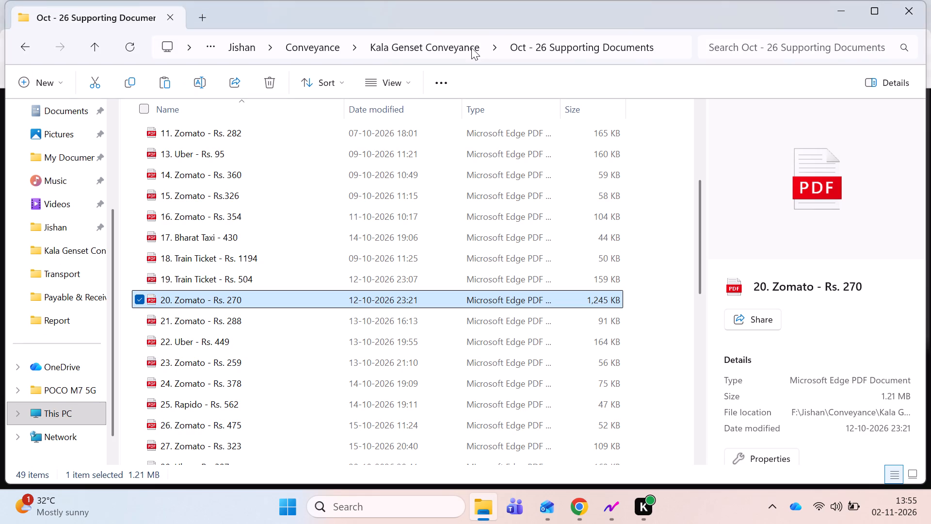
type("reduce pdf")
key("Down")
key("Return")
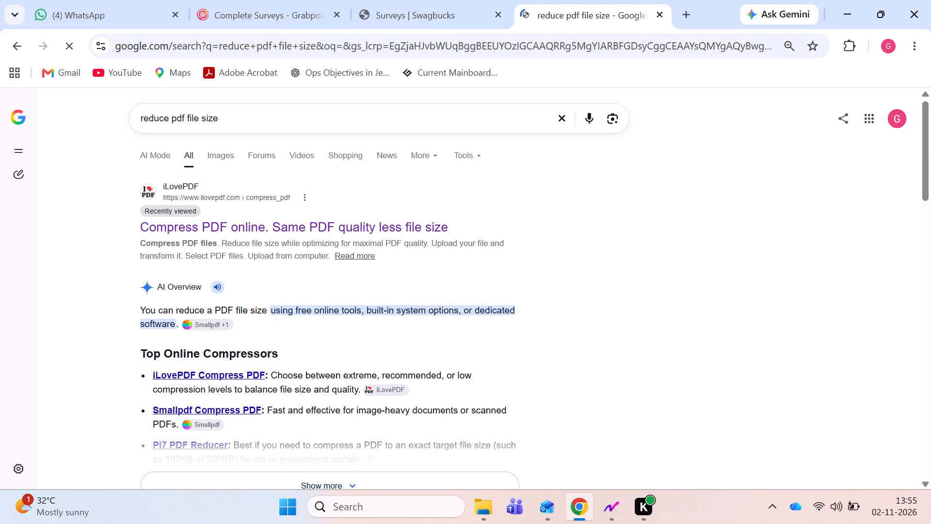
Delete the zipped Oct - 26 Supporting Documents archive from the Kala Genset Conveyance folder.
left_click(483, 514)
left_click(99, 49)
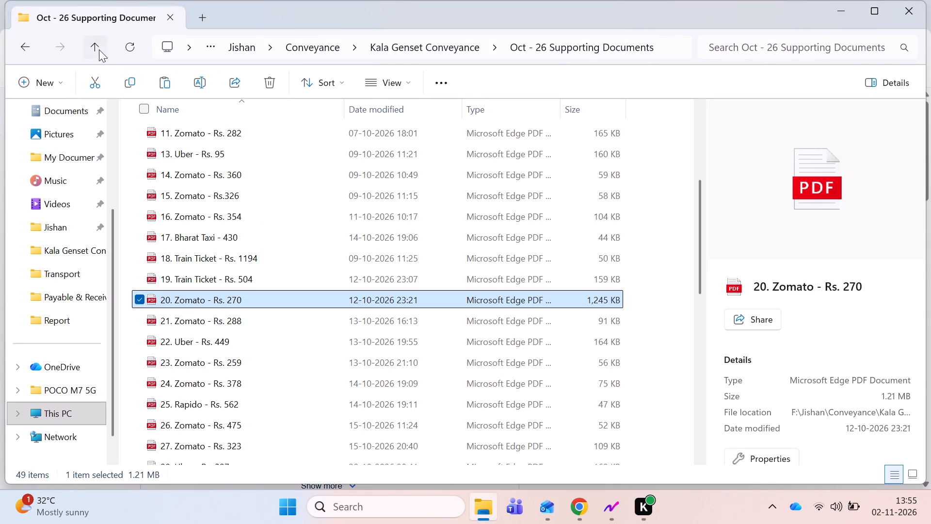
left_click(225, 256)
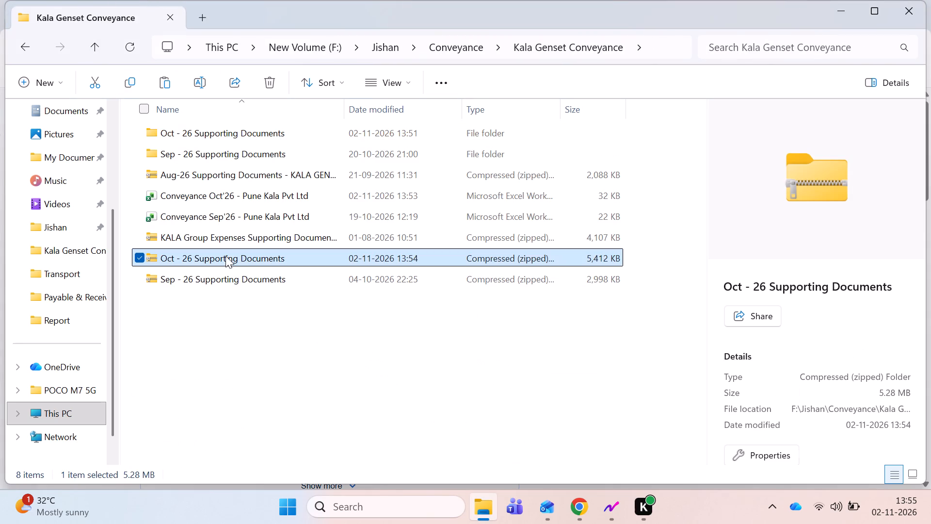
key("Delete")
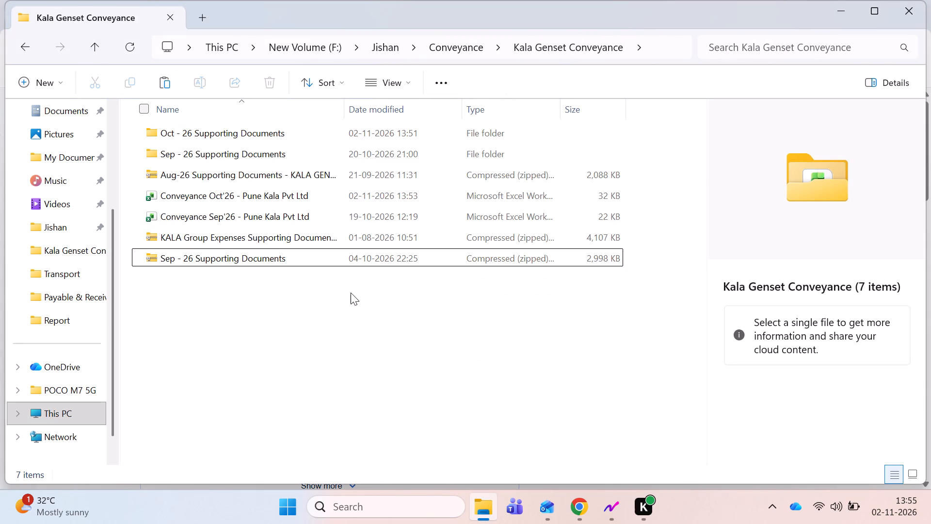
Open iLovePDF's Compress PDF tool in Chrome and upload 20. Zomato - Rs. 270 from Oct - 26 Supporting Documents.
left_click(576, 506)
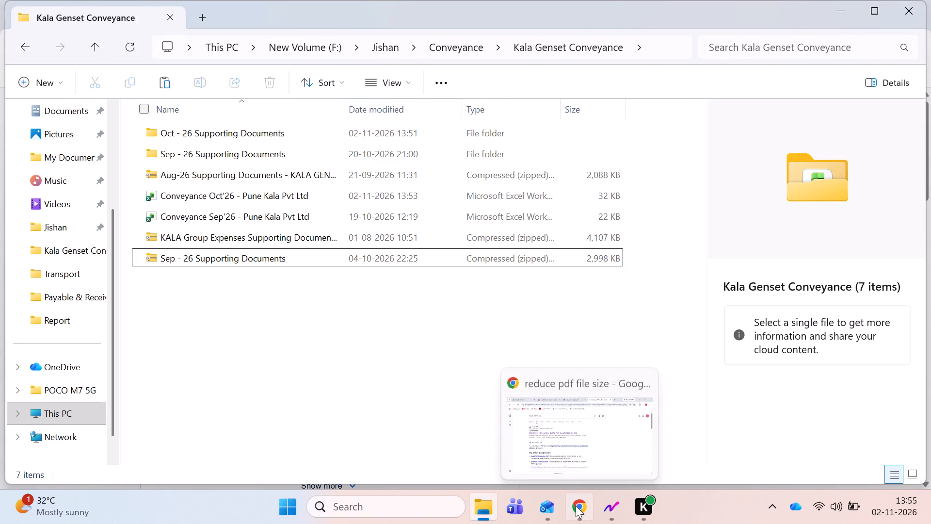
left_click(328, 231)
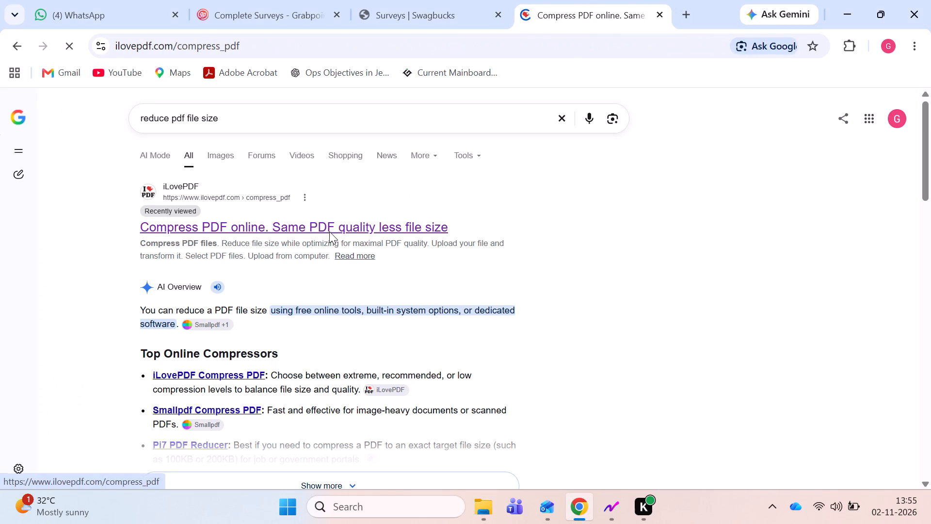
left_click(428, 264)
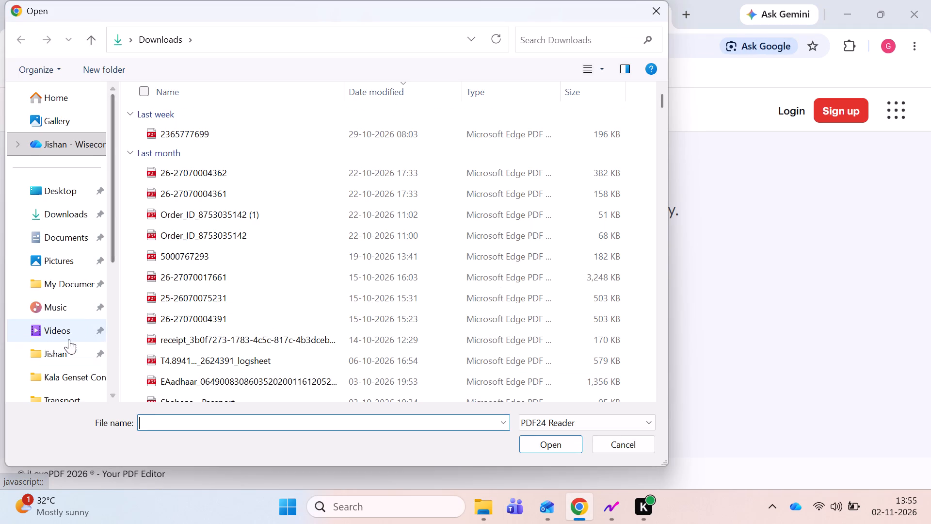
scroll(63, 341, "down", 4)
scroll(63, 341, "up", 1)
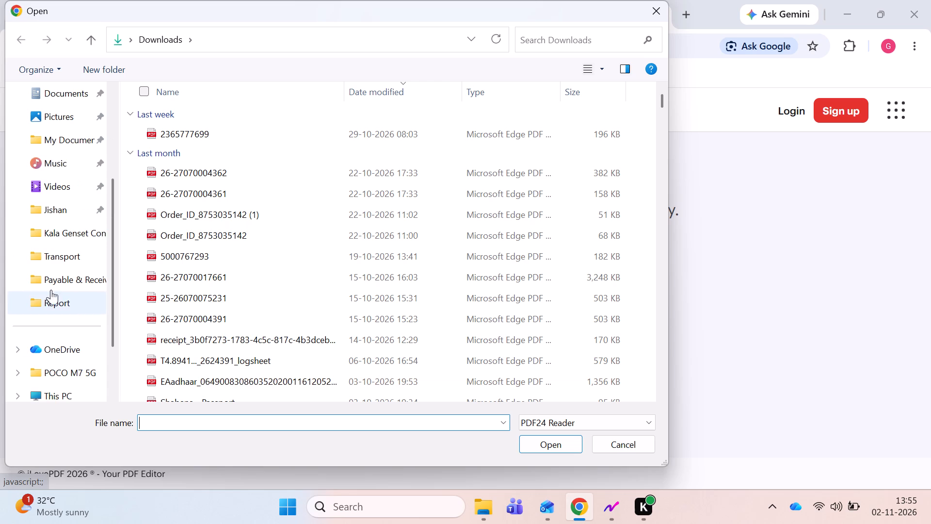
left_click(53, 228)
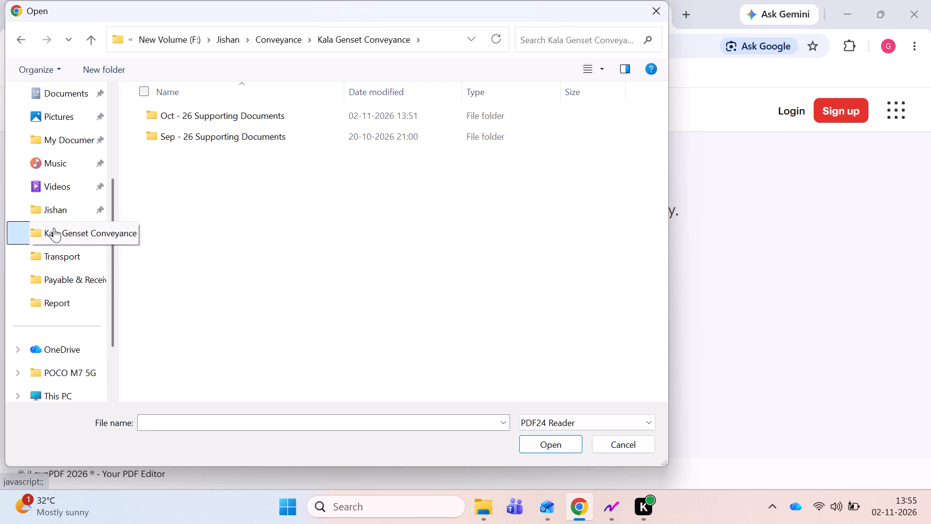
double_click(214, 112)
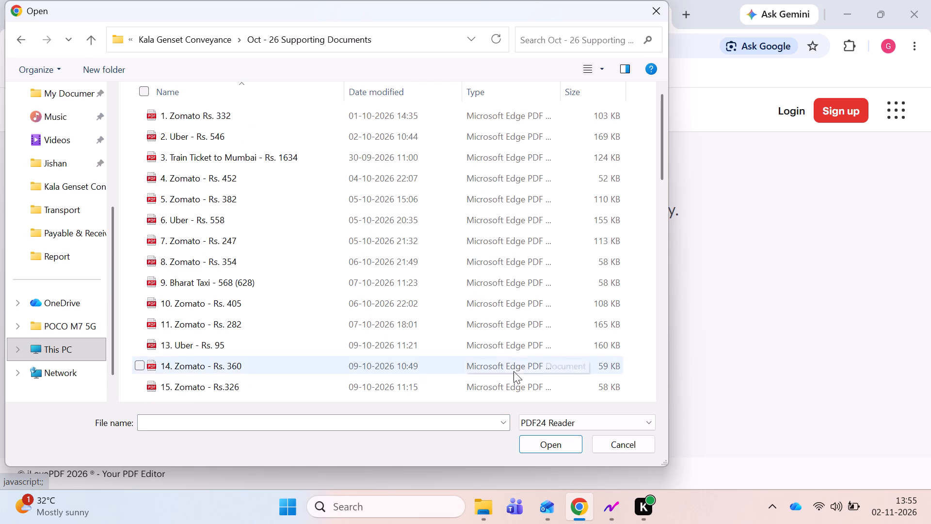
scroll(486, 275, "down", 3)
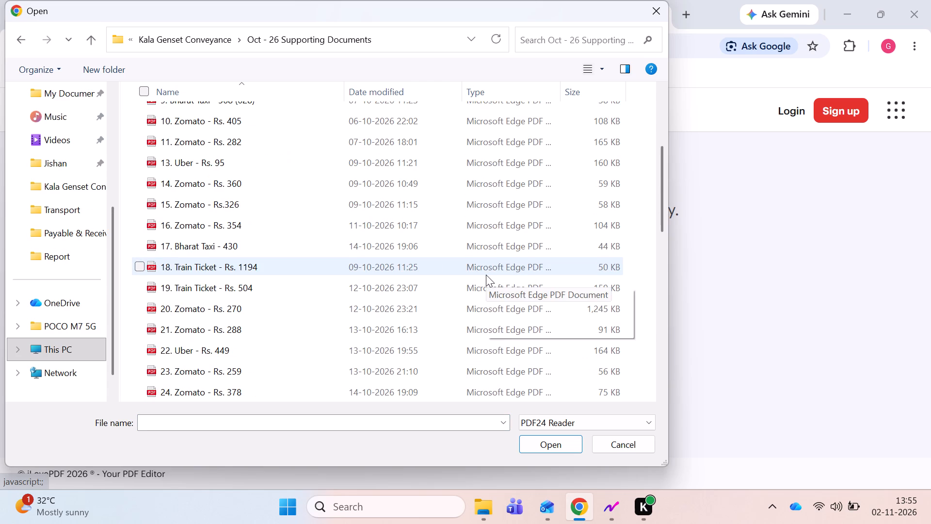
left_click(438, 306)
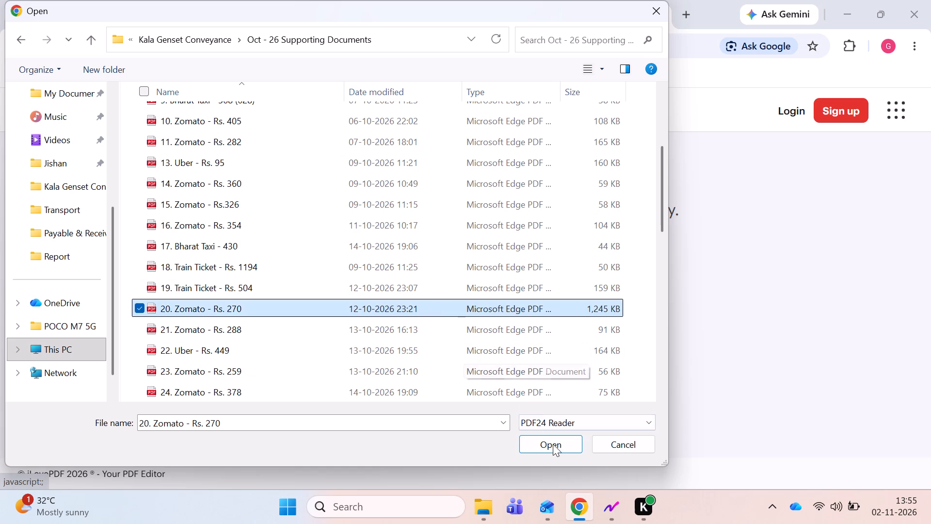
left_click(530, 445)
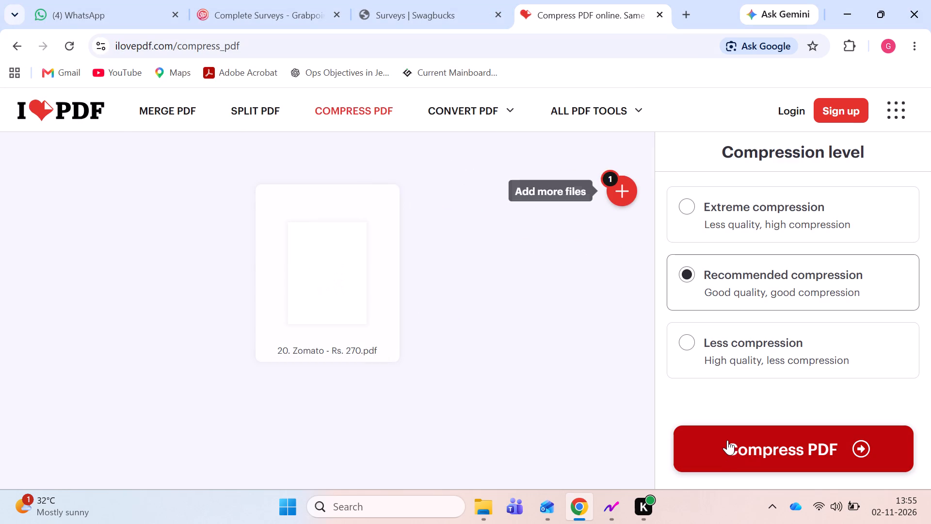
Compress the uploaded bill at the Recommended compression level and download the compressed PDF.
left_click(727, 443)
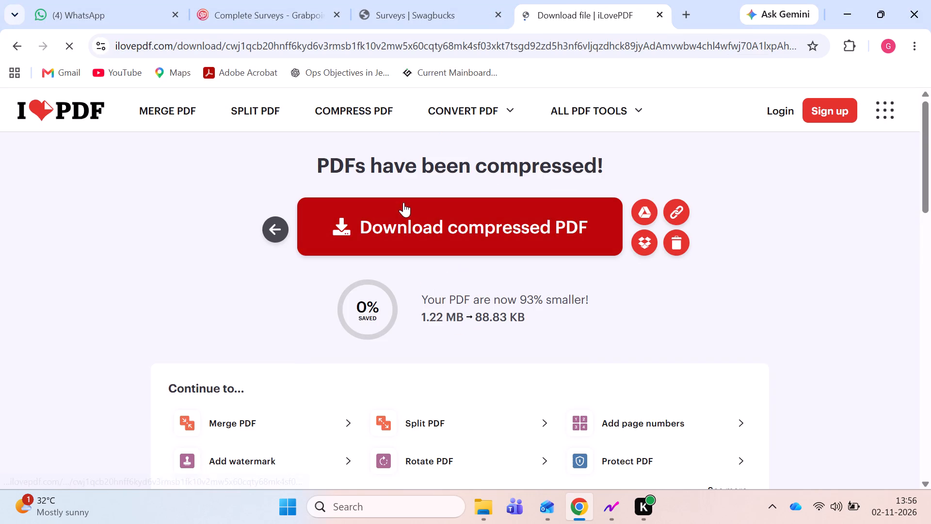
left_click(442, 227)
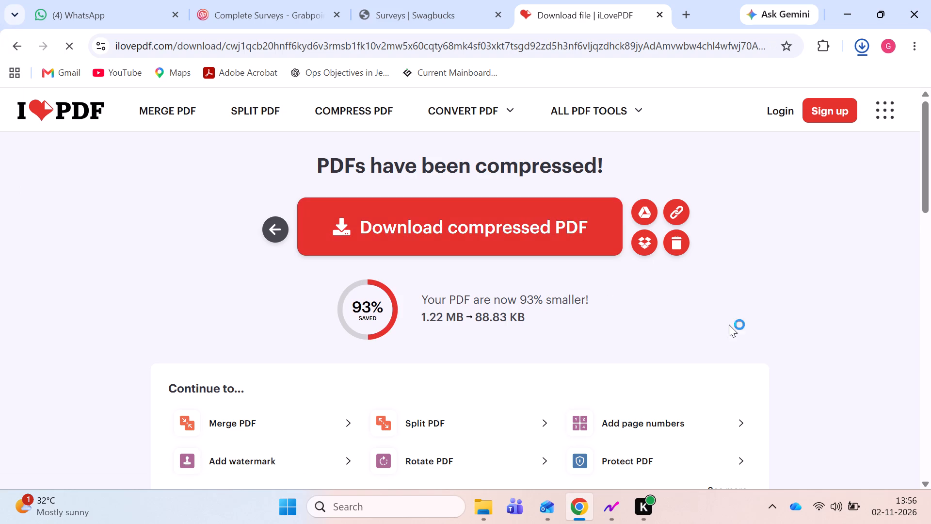
Show the downloaded PDF in its folder and rename it 20. Zomato - Rs. 270.
left_click(859, 53)
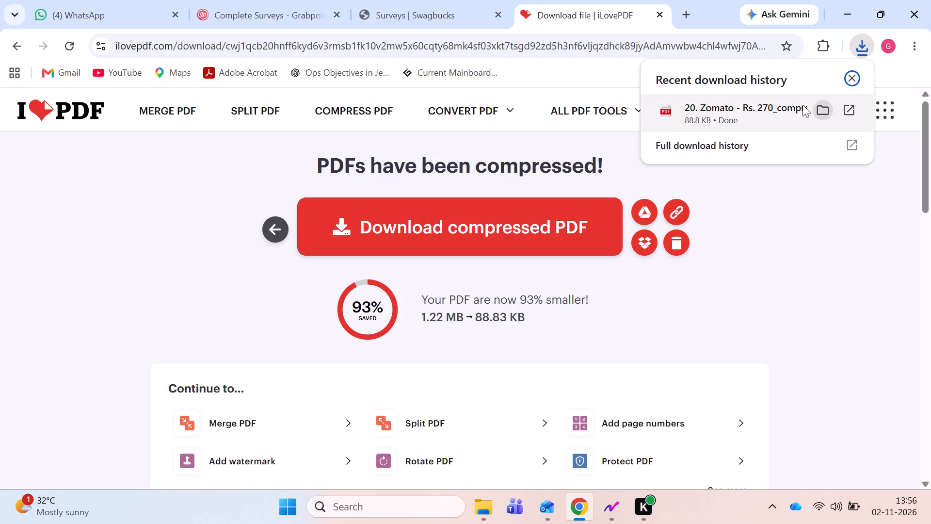
left_click(823, 108)
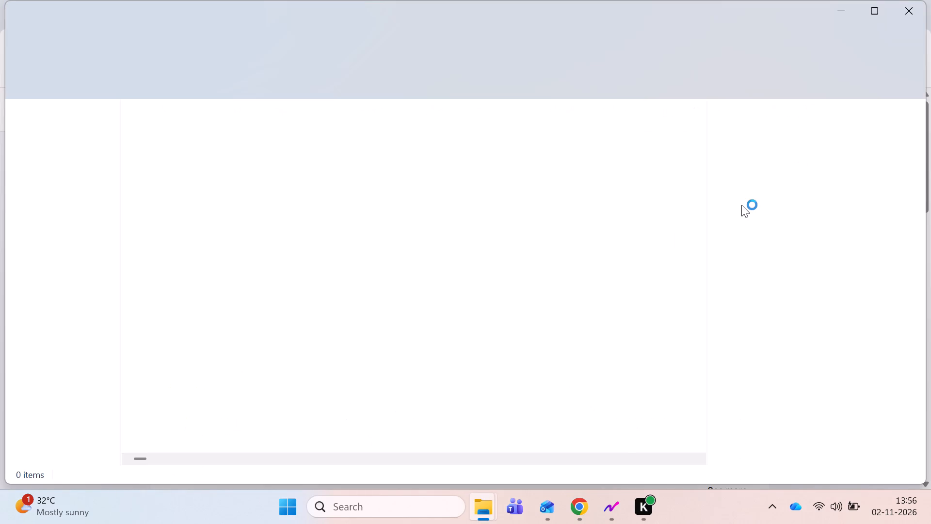
key("F2")
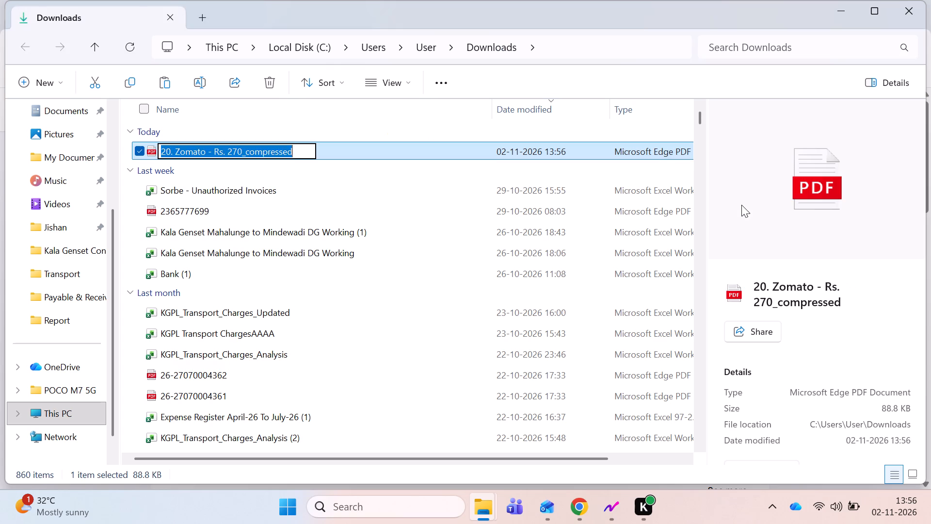
key("Right")
key("BackSpace")
key("BackSpace")
key("BackSpace")
key("BackSpace")
key("BackSpace")
key("BackSpace")
key("BackSpace")
key("BackSpace")
key("BackSpace")
key("BackSpace")
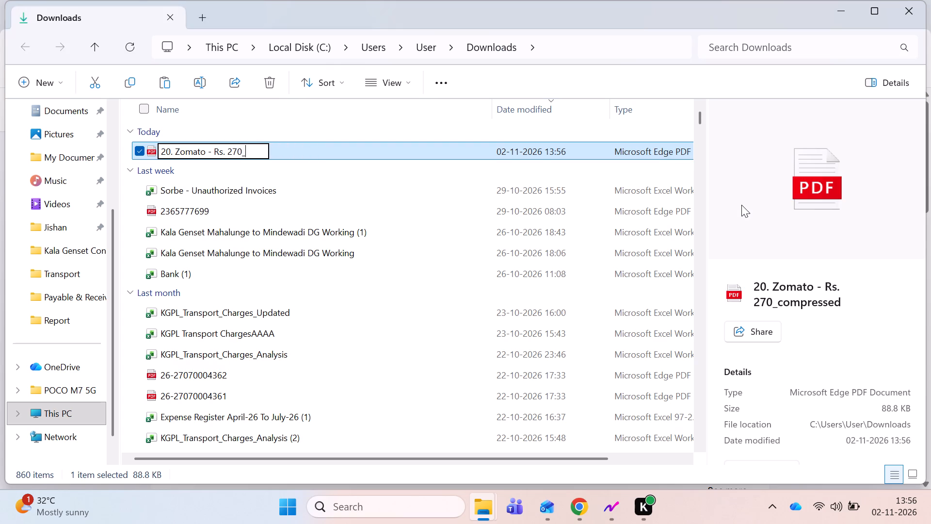
key("BackSpace")
key("Return")
Move the compressed 20. Zomato - Rs. 270 PDF into Oct - 26 Supporting Documents, replacing the original bill.
key("ctrl+x")
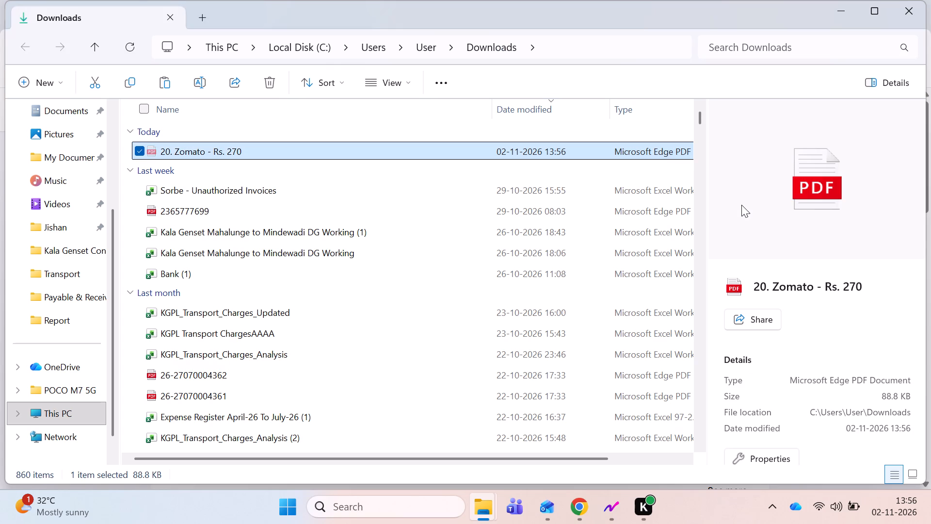
left_click(65, 257)
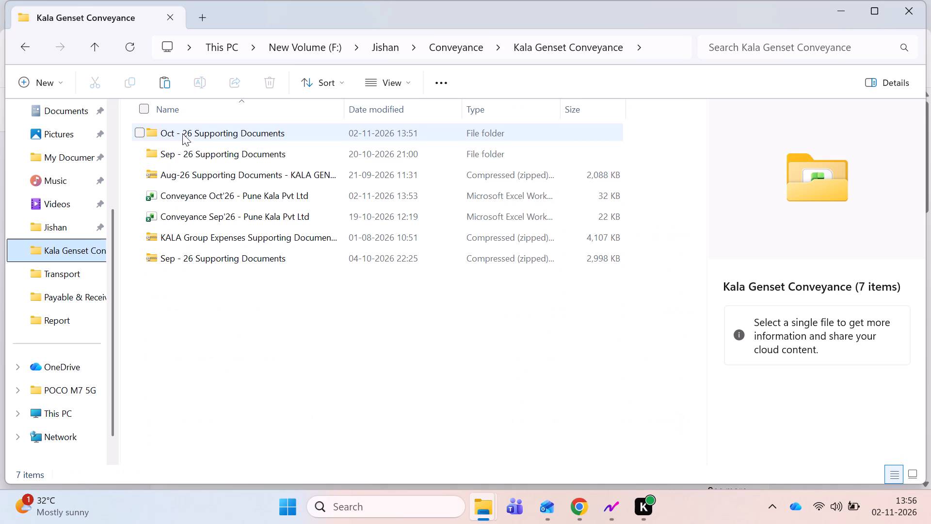
double_click(195, 133)
key("ctrl+v")
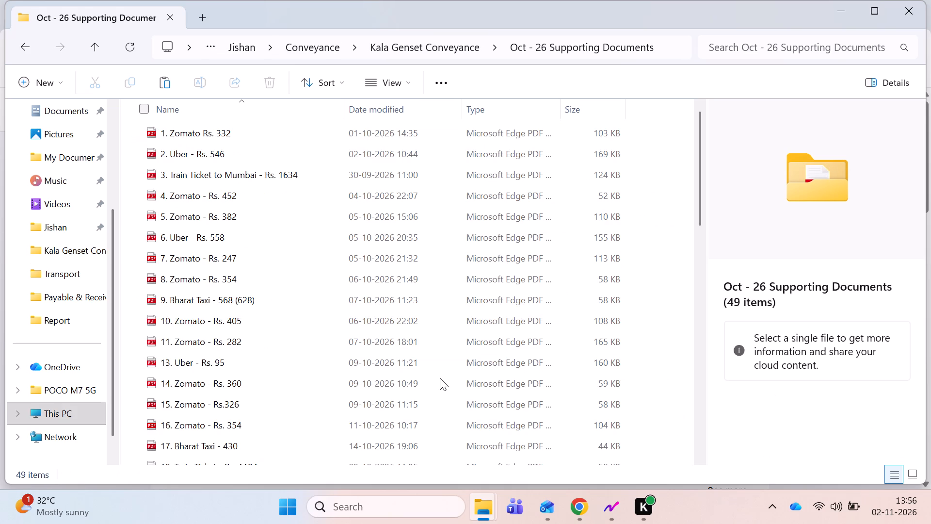
key("Return")
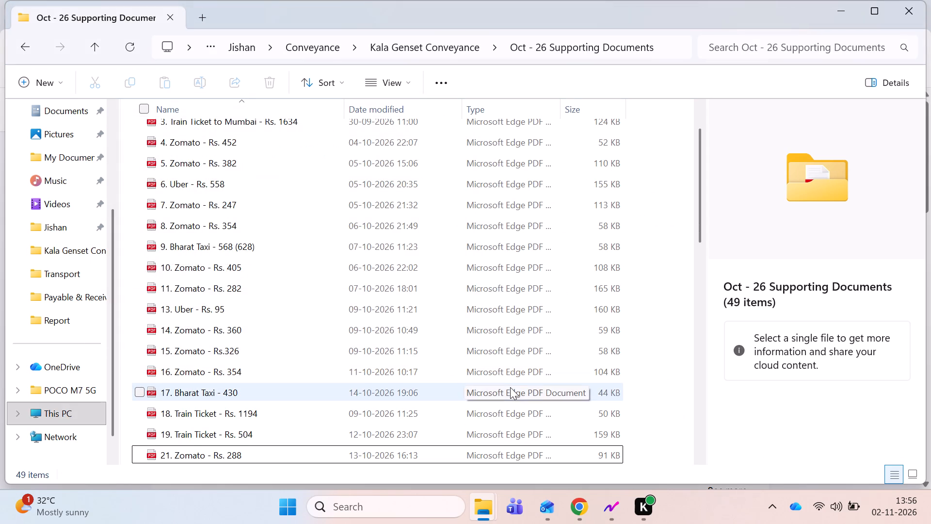
Look through the whole bill list in Oct - 26 Supporting Documents, checking the file sizes and the replaced bill.
scroll(510, 387, "down", 5)
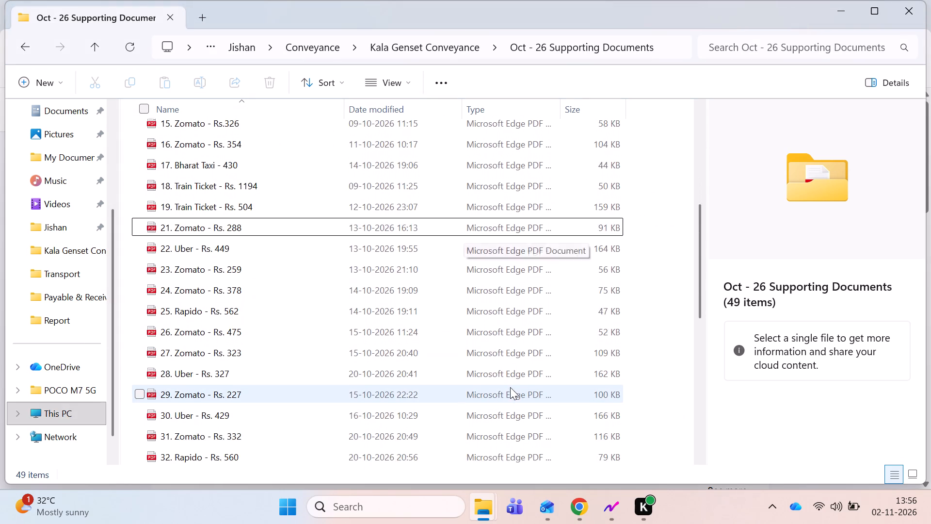
scroll(510, 387, "down", 4)
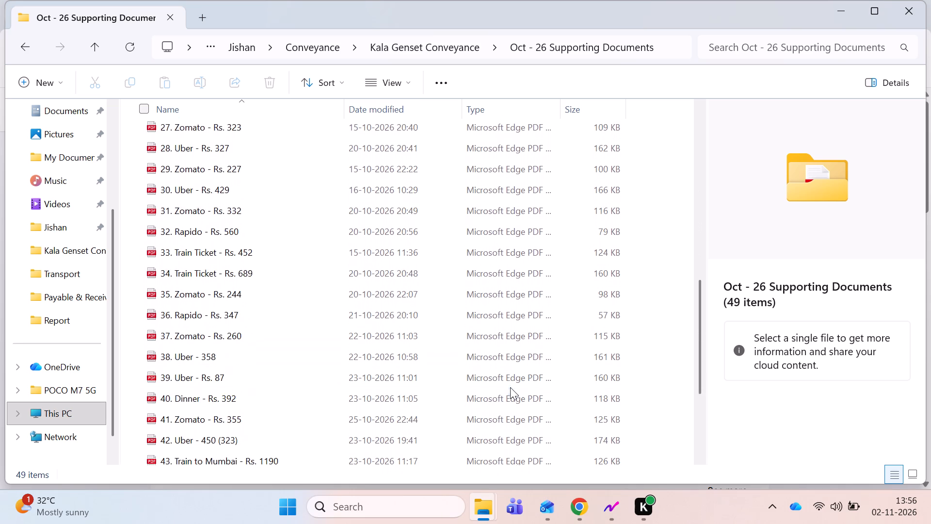
scroll(510, 387, "down", 3)
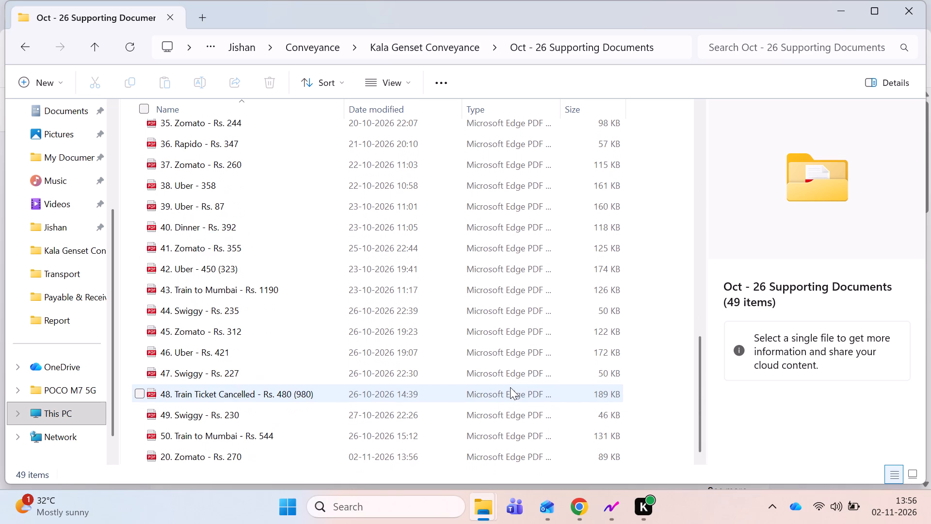
scroll(510, 387, "down", 8)
scroll(542, 393, "up", 4)
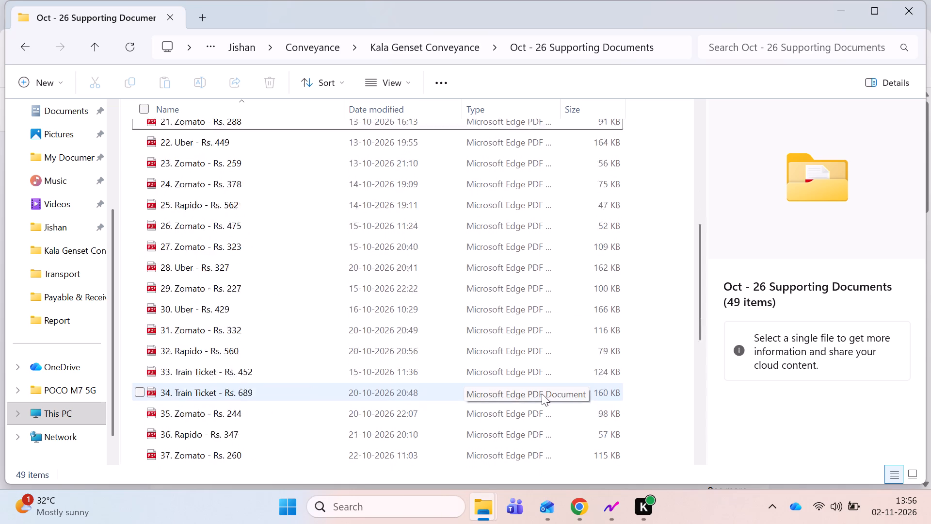
scroll(542, 393, "up", 8)
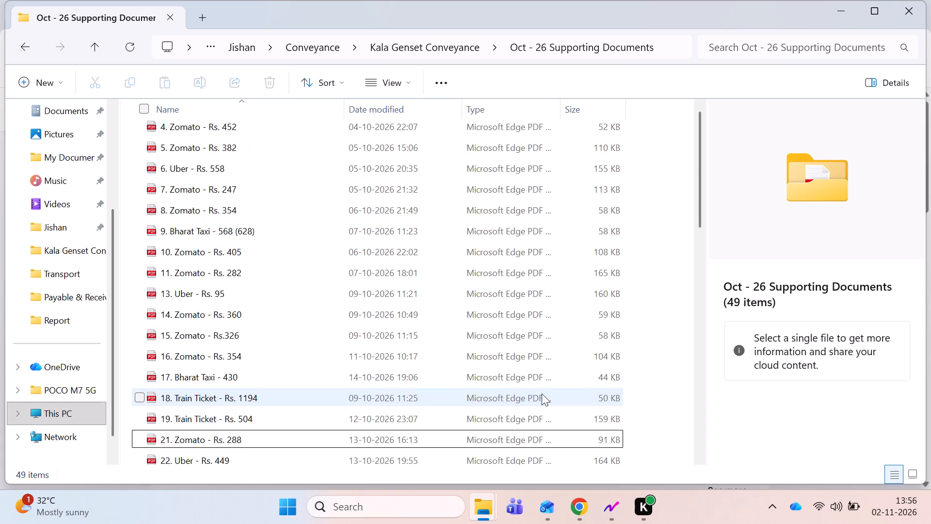
Return to the Kala Genset Conveyance folder and select the Oct - 26 Supporting Documents folder.
key("BackSpace")
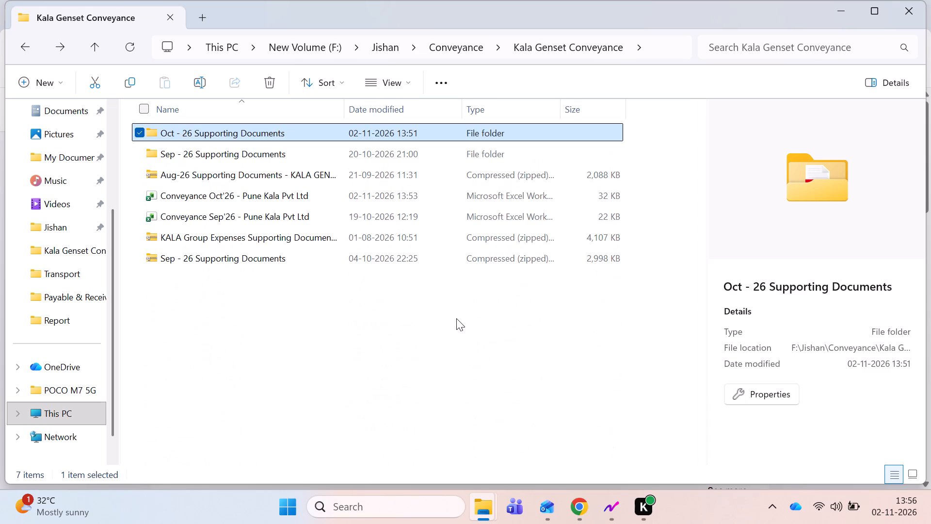
left_click(456, 318)
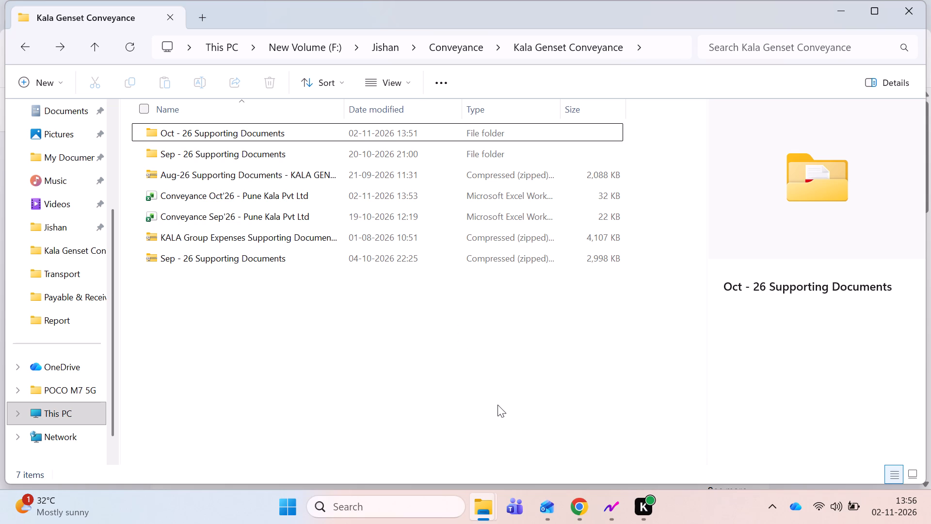
left_click(259, 129)
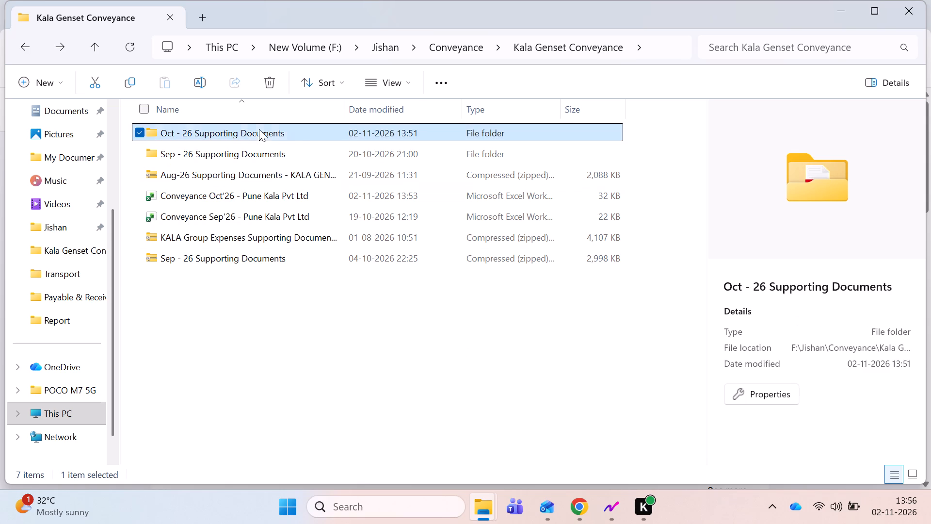
Compress the Oct - 26 Supporting Documents folder into a ZIP archive in the same location, keeping the suggested name.
right_click(295, 133)
right_click(295, 133)
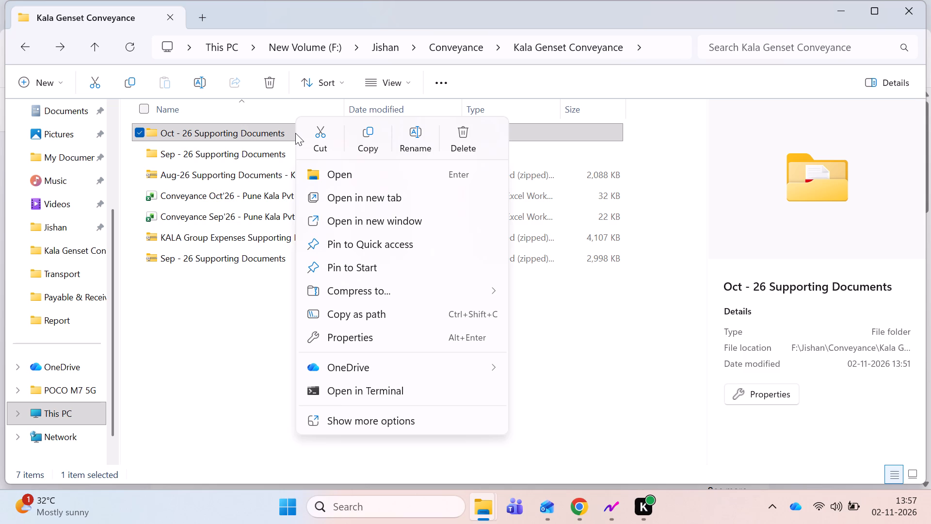
left_click(536, 294)
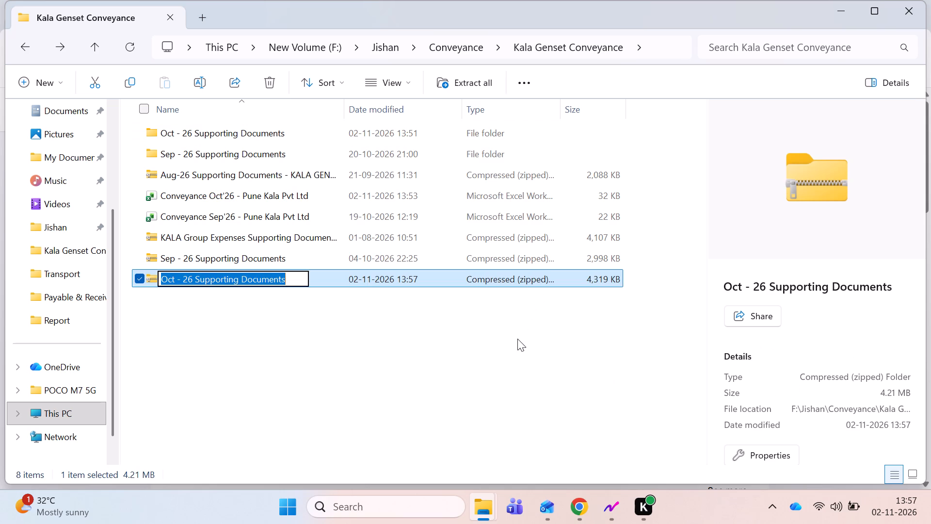
key("Escape")
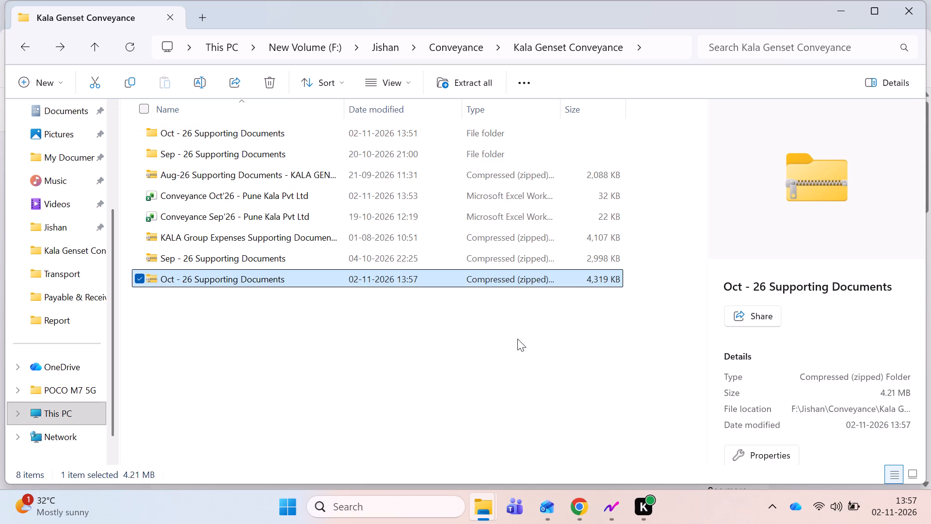
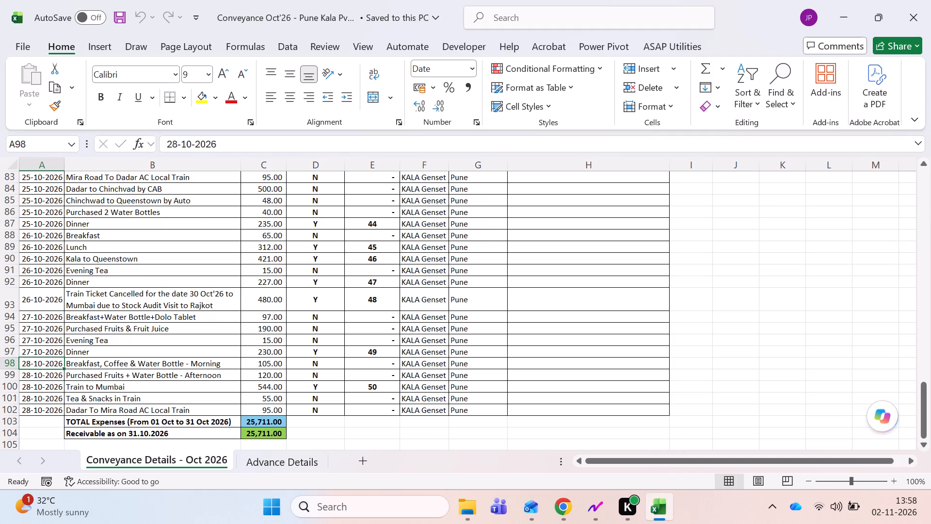
Review the last October expense rows, from the 28-10-2026 entries up to the cancelled train ticket entry.
left_click(265, 413)
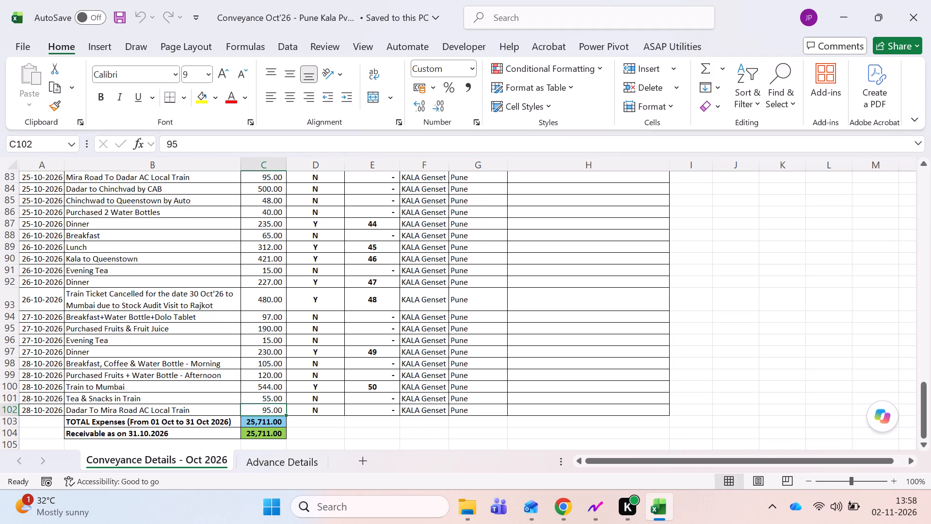
key("Left")
key("Left")
key("Right")
key("Up")
key("Up")
key("Up")
key("Up")
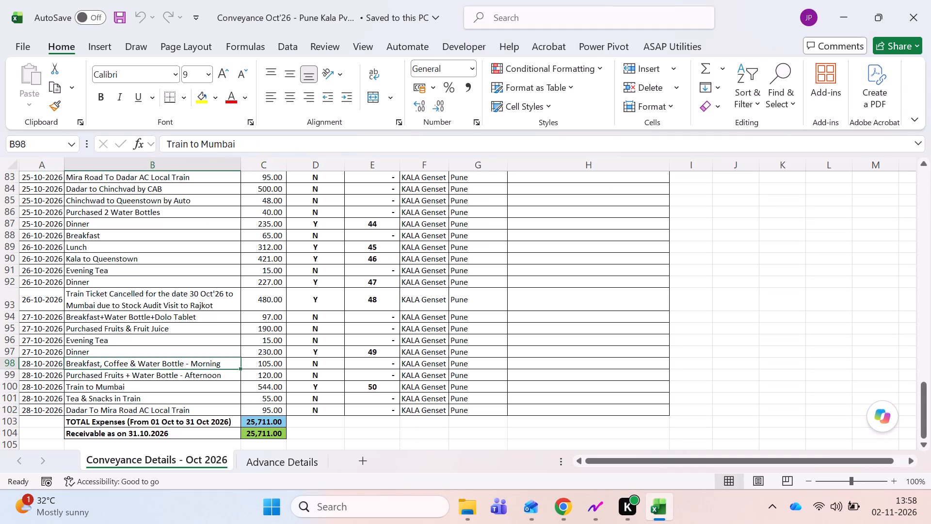
key("shift+space")
key("Down")
key("shift+space")
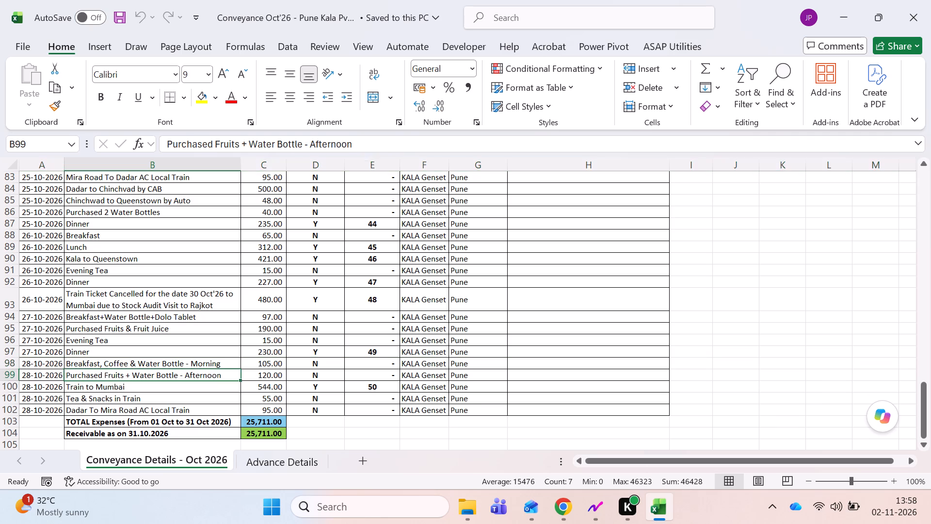
key("Down")
key("shift+space")
key("Right")
key("Up")
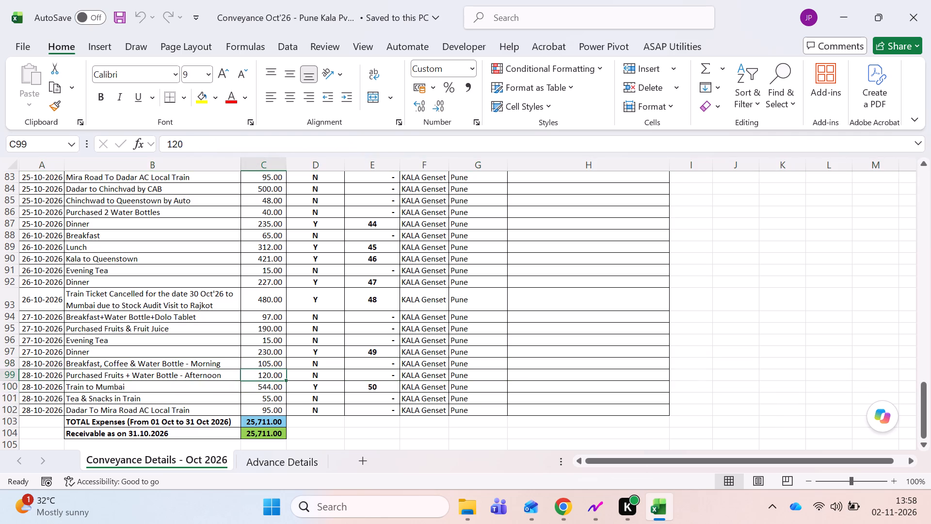
key("Left")
key("shift+space")
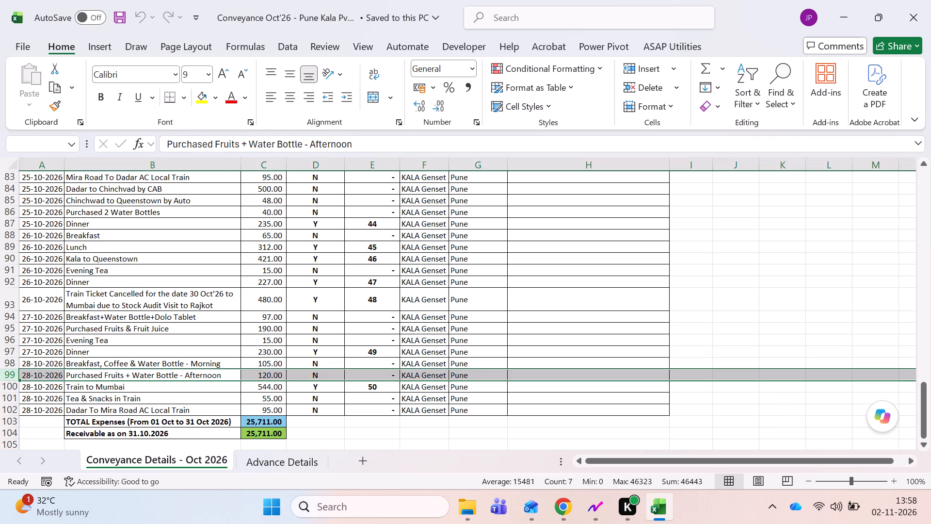
key("Down")
key("Up")
key("Up")
key("Up")
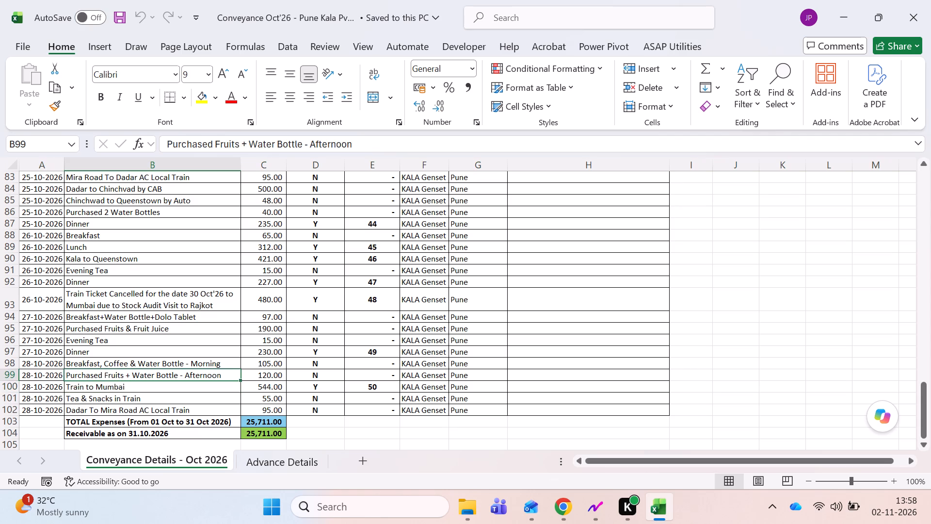
key("Up")
key("Up")
key("Up")
key("Up")
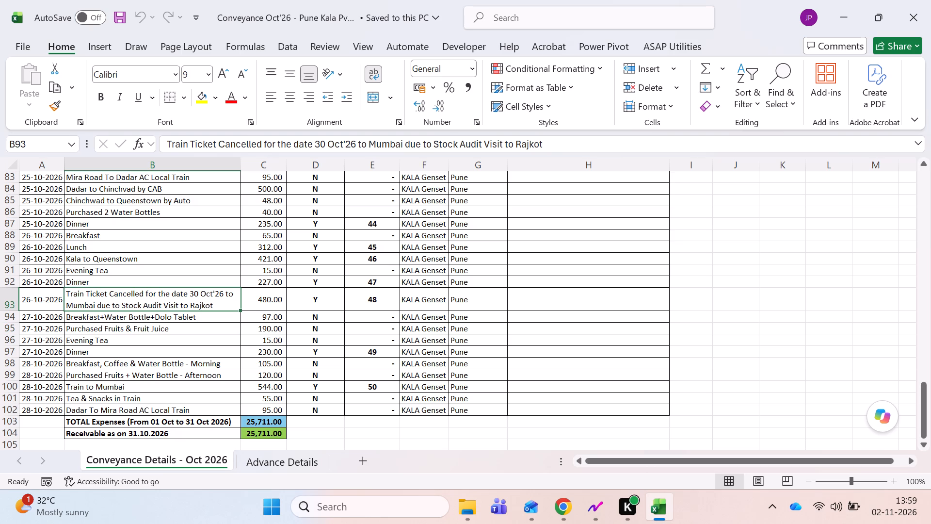
Check the cancelled ticket's supporting document number and the driver remark on the 23-10-2026 Kala to Queenstown entry, and save the workbook.
key("Right")
key("Right")
key("Right")
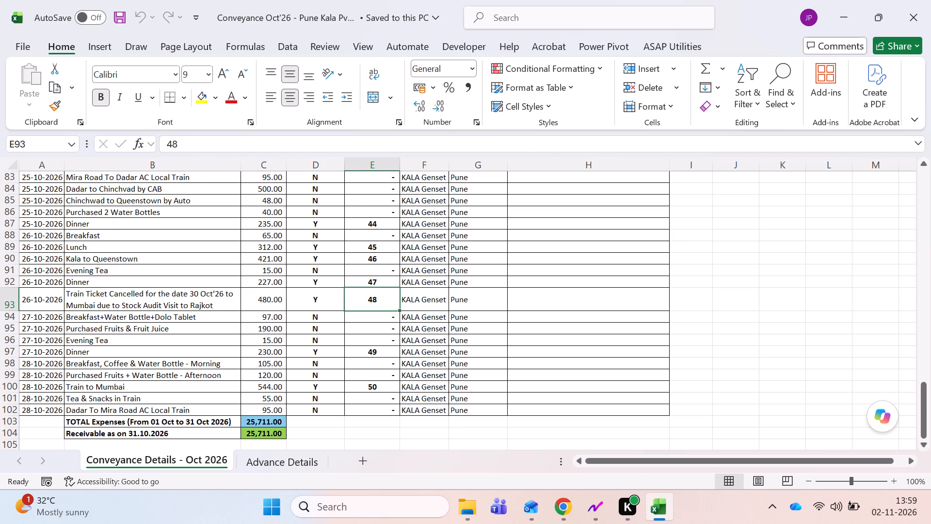
key("Right")
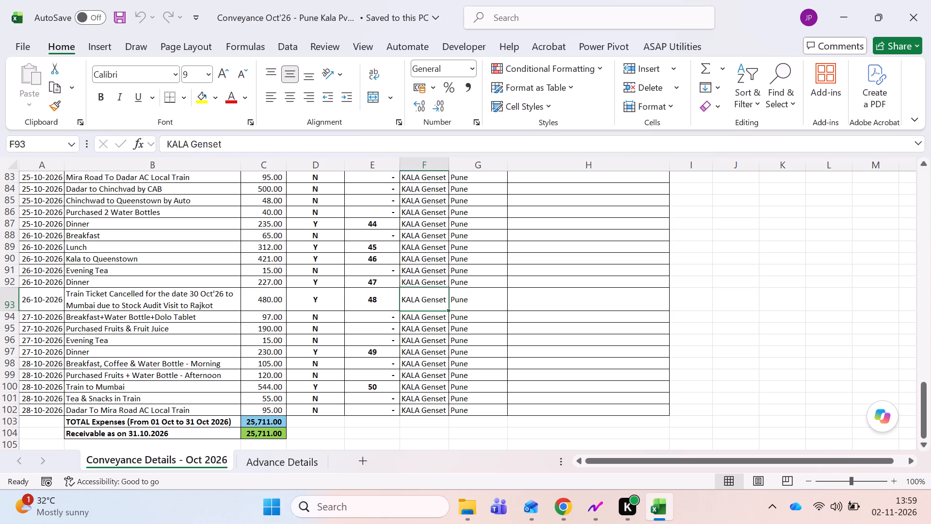
key("Right")
key("Right")
key("ctrl+Up")
key("Up")
key("Up")
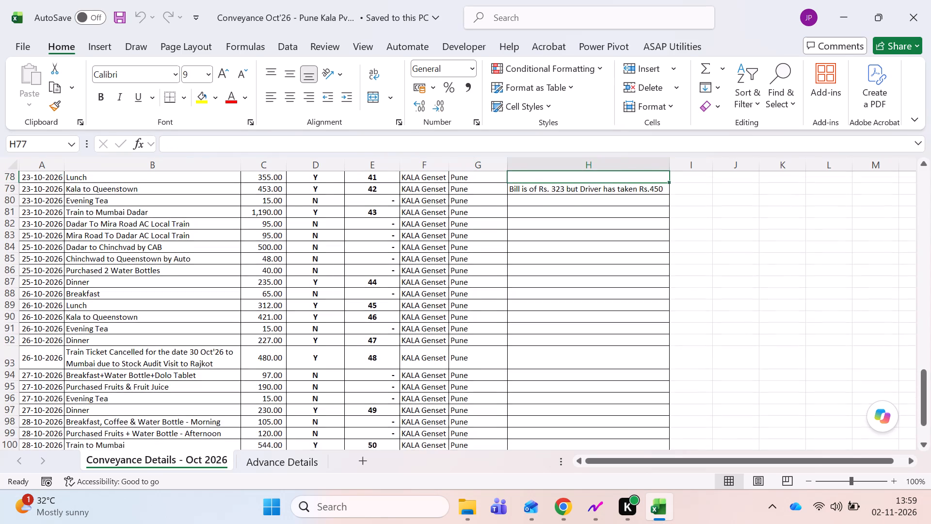
key("Down")
key("Down")
key("ctrl+s")
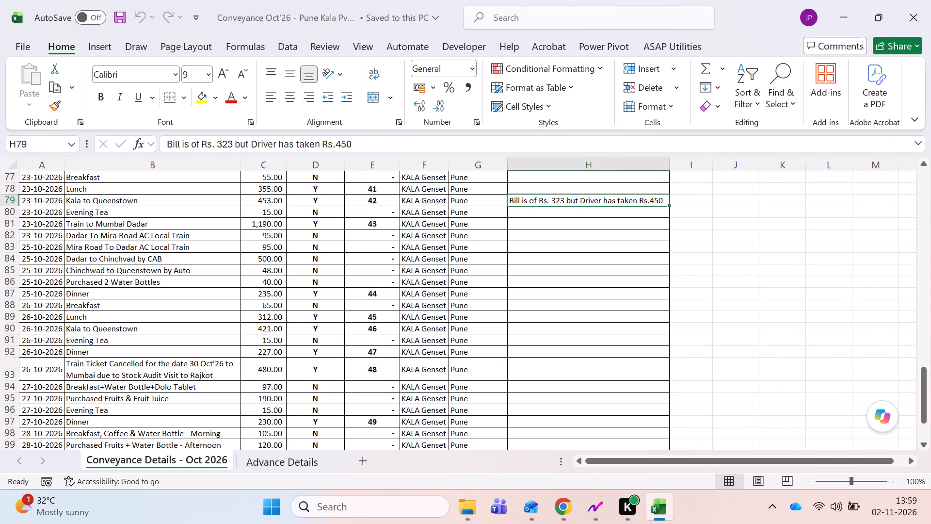
Look through the Remarks column from the 23-10-2026 entries up to the start of October.
key("Up")
key("Up")
key("Up")
key("Up")
key("Up")
key("Up")
key("Up")
key("Up")
key("Up")
key("Up")
key("Up")
key("Up")
key("Up")
key("Up")
key("Up")
key("Up")
key("Up")
key("Up")
key("Up")
key("Up")
key("Up")
key("Up")
key("Up")
key("Up")
key("Up")
key("Up")
key("Up")
key("Up")
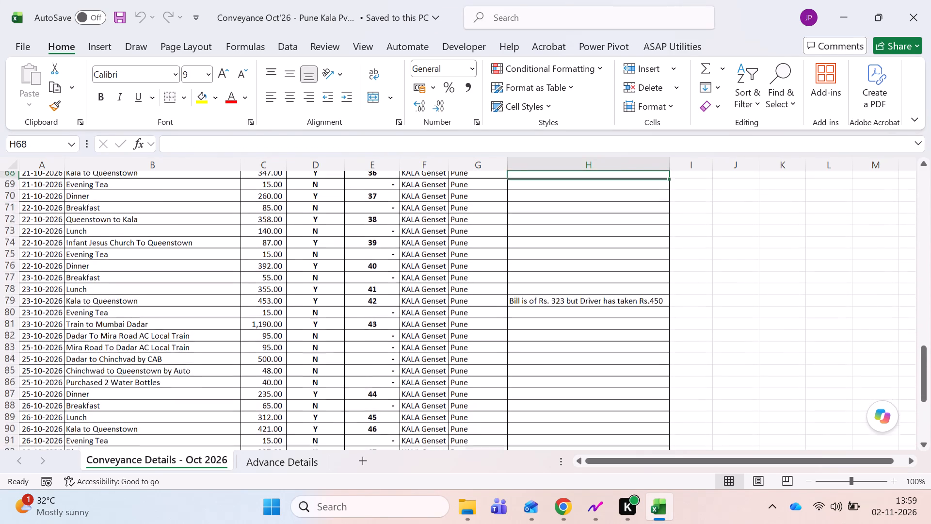
key("Down")
key("Down")
key("Down")
key("Down")
key("Down")
key("Down")
key("Down")
key("Down")
key("Down")
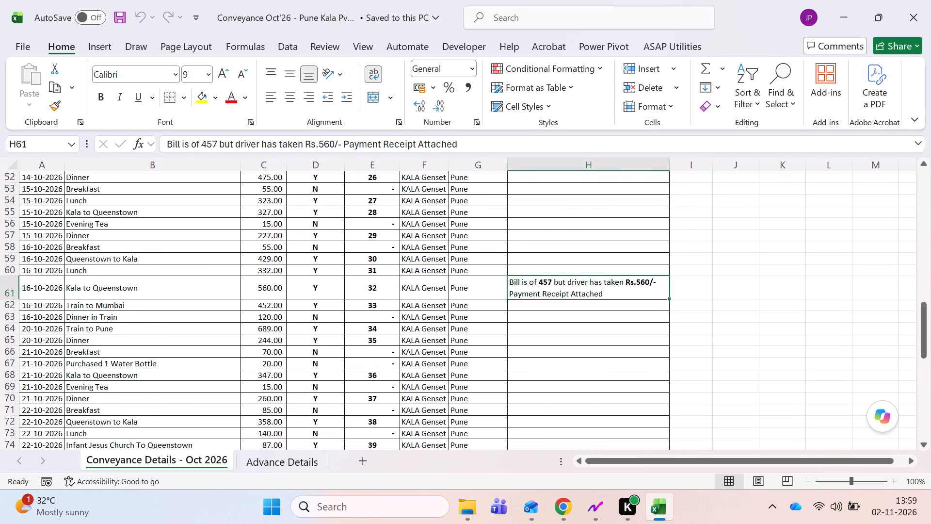
key("Up")
key("ctrl+Up")
key("Up")
key("Up")
key("Up")
key("Up")
key("Up")
key("Up")
key("Up")
key("Up")
key("Up")
key("Up")
key("Up")
key("Up")
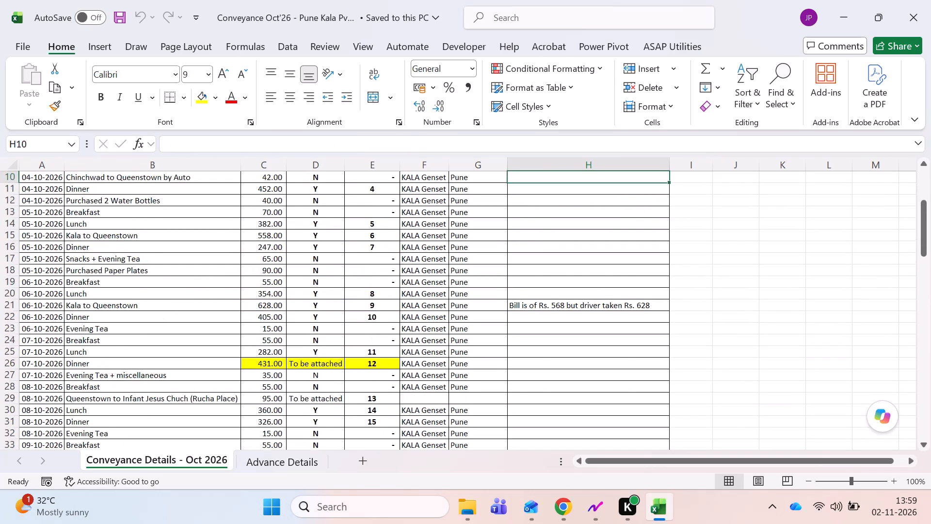
Make the Date header cell active on the Conveyance Details - Oct 2026 sheet and save the workbook.
key("ctrl+Up")
key("Up")
key("Down")
key("ctrl+Left")
key("ctrl+Left")
key("ctrl+s")
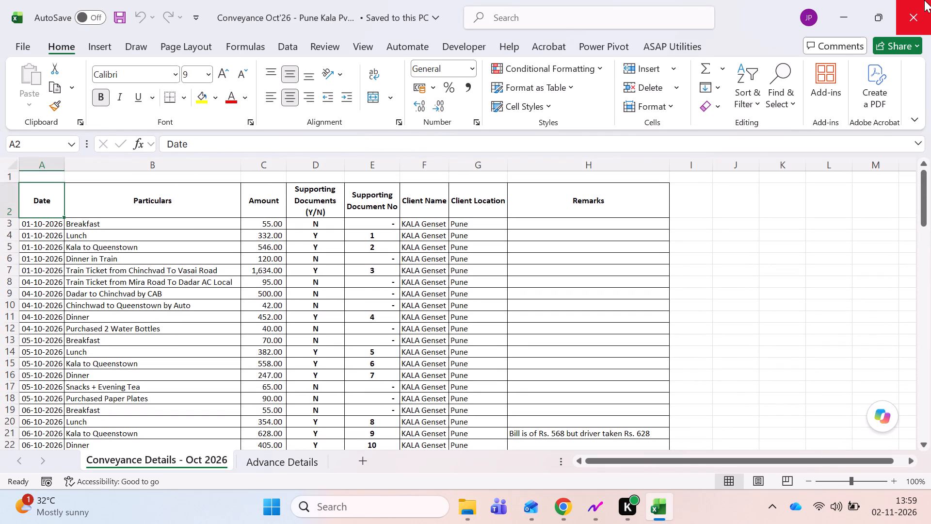
Make the Date header cell active on the Advance Details sheet and save the workbook.
key("ctrl+Page_Down")
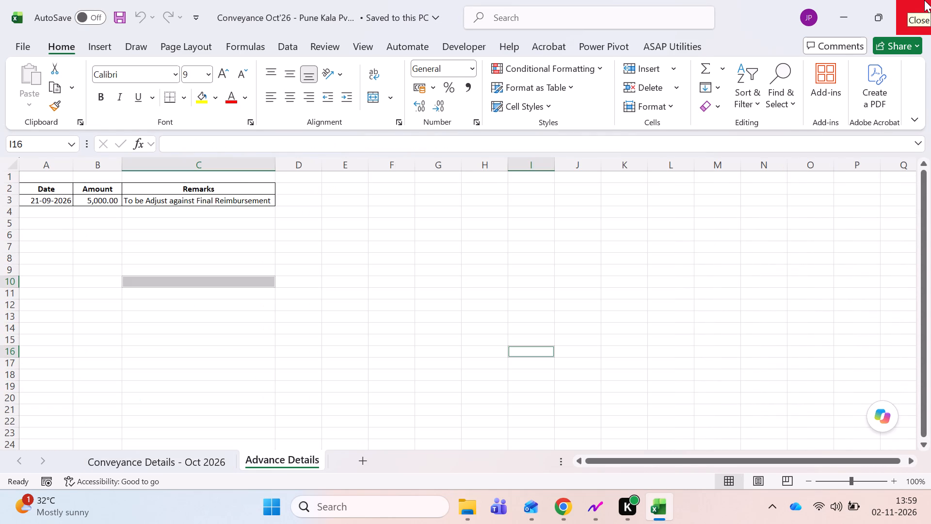
key("ctrl+Left")
key("ctrl+Left")
key("ctrl+Up")
key("ctrl+Up")
key("ctrl+s")
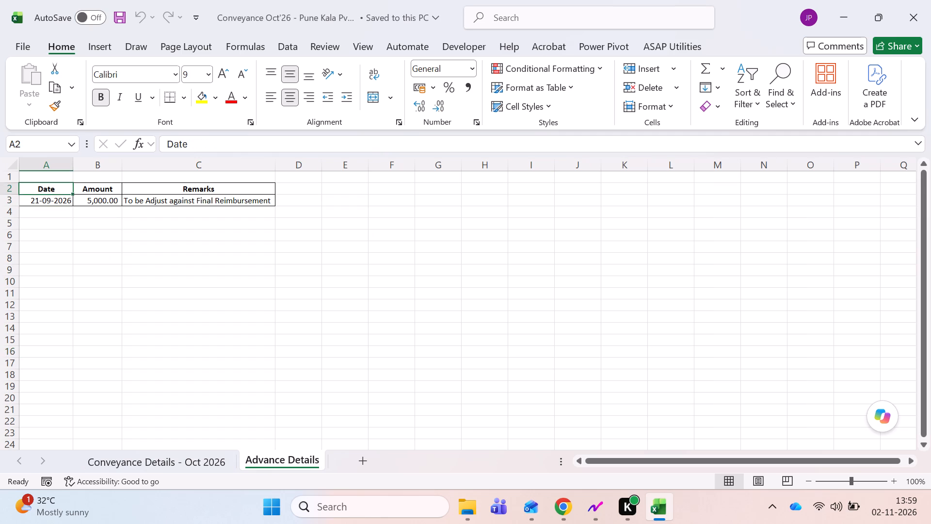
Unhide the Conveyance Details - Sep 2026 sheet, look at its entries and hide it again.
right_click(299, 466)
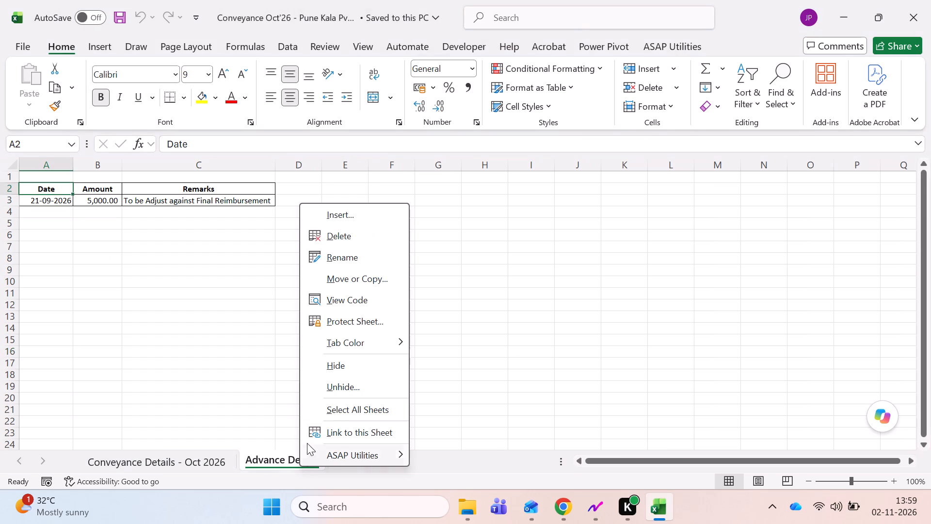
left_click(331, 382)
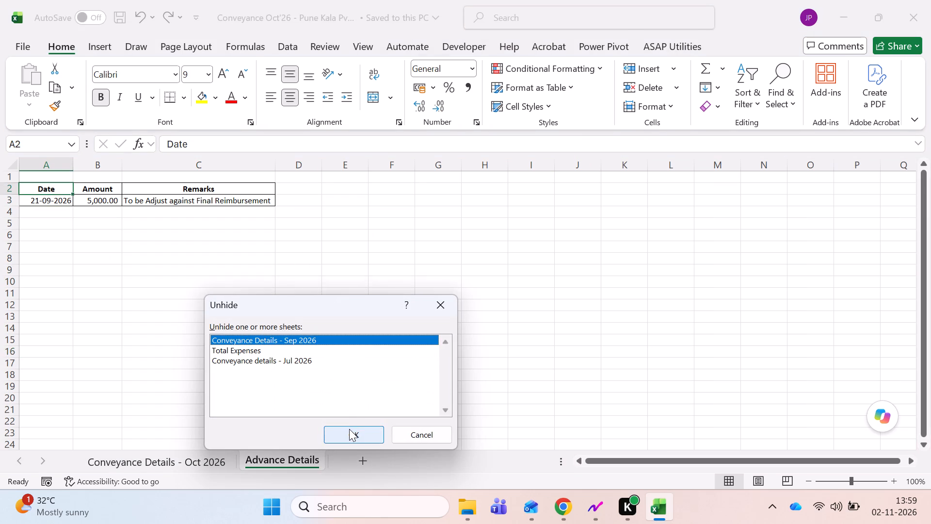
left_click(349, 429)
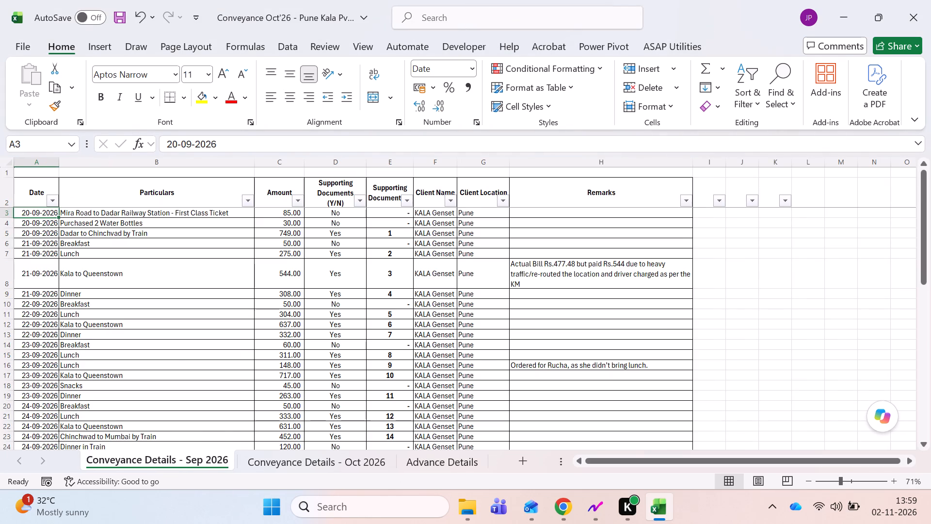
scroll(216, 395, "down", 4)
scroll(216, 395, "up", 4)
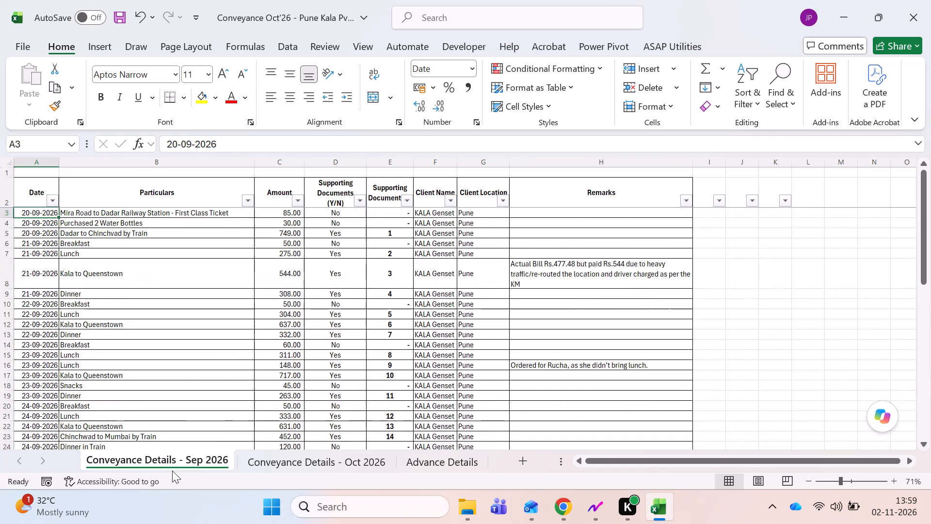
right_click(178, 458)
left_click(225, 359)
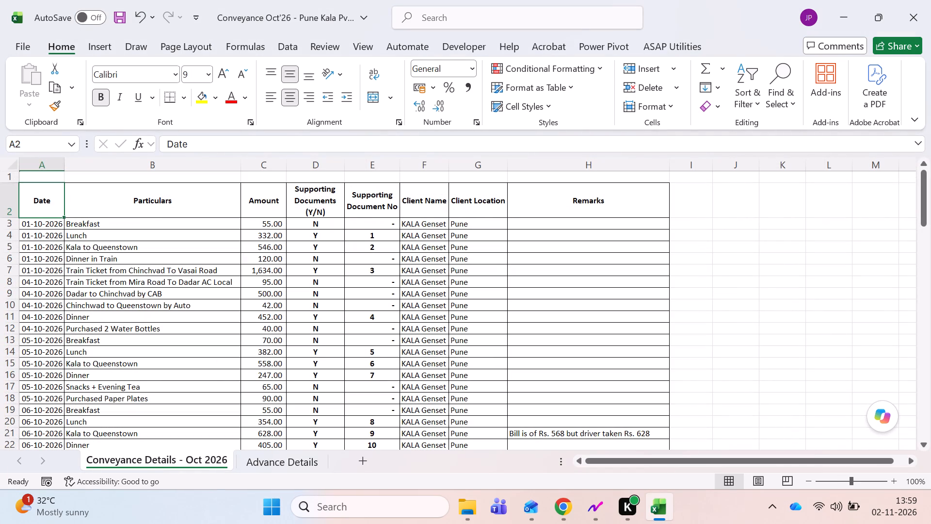
Unhide the Conveyance Details - Sep 2026 sheet and delete it from the workbook.
right_click(135, 456)
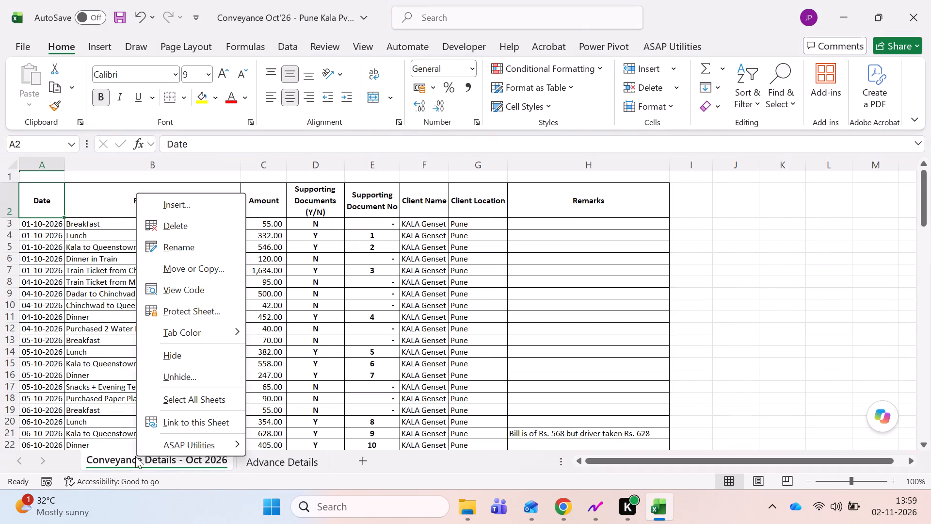
left_click(179, 379)
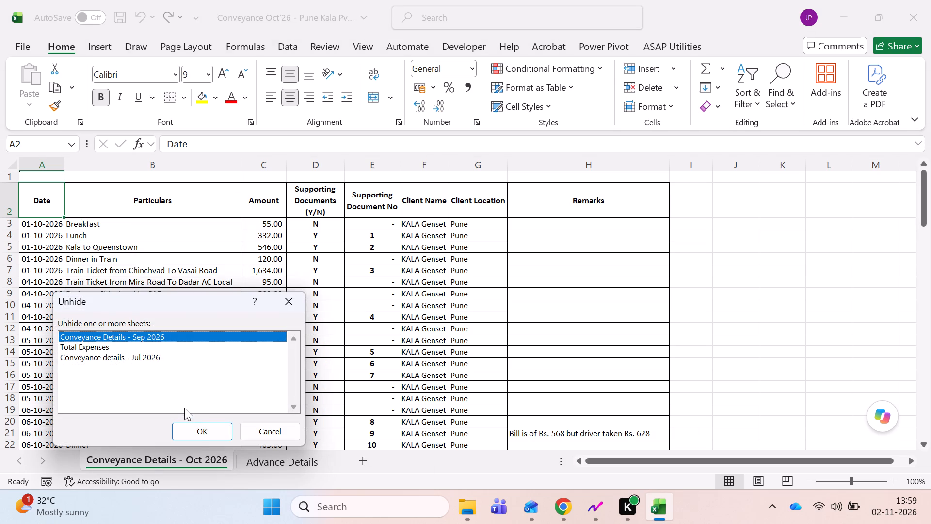
left_click(196, 433)
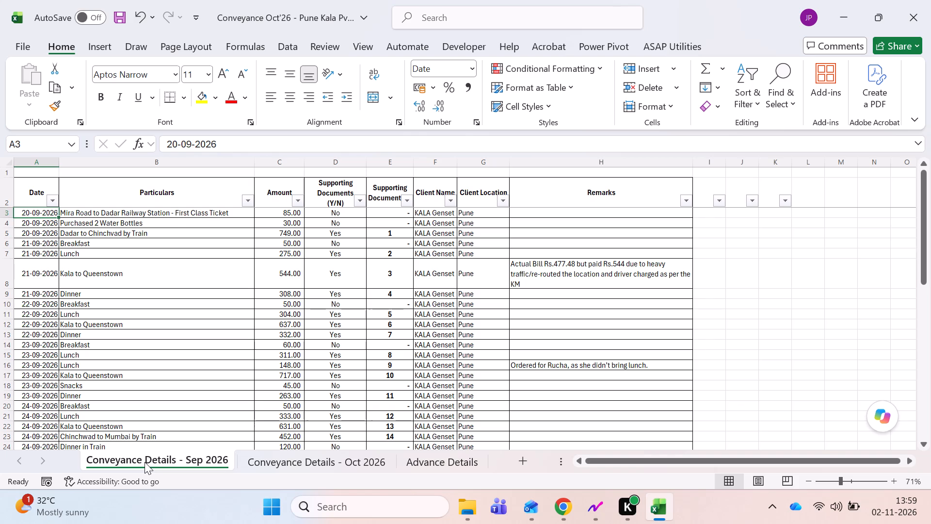
right_click(144, 462)
left_click(184, 233)
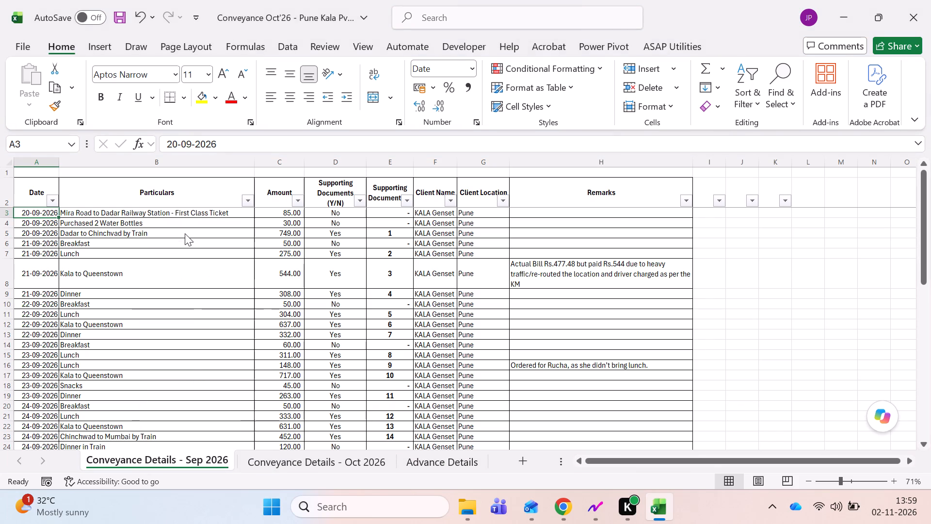
left_click(491, 279)
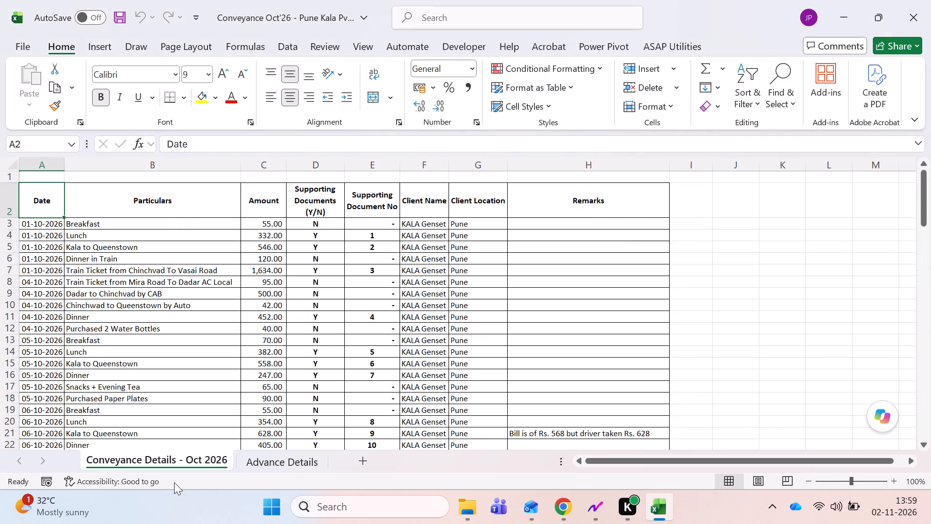
Unhide the Total Expenses sheet.
right_click(198, 448)
left_click(175, 450)
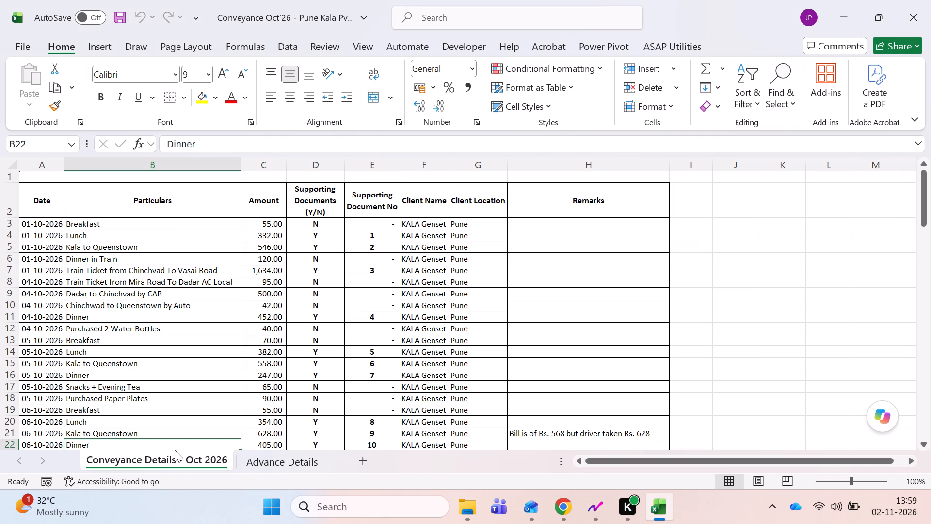
left_click(176, 458)
right_click(176, 458)
left_click(216, 379)
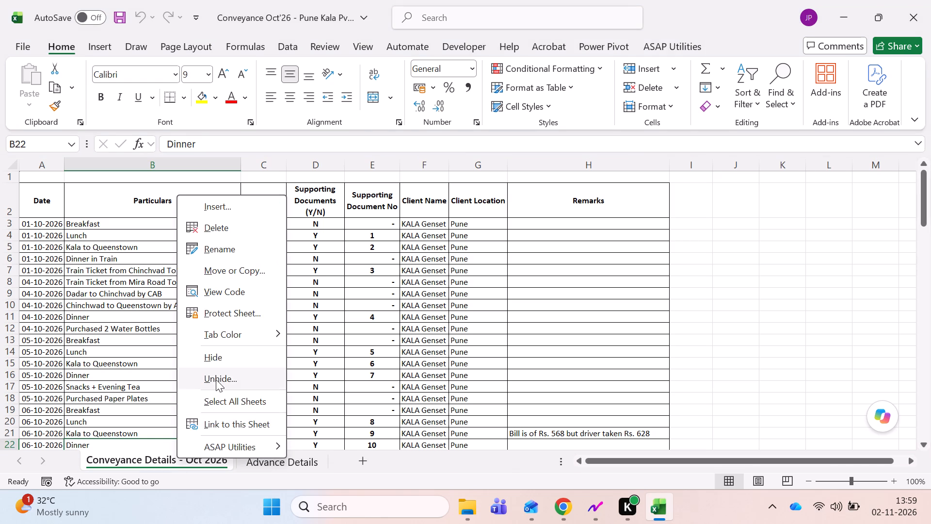
left_click(234, 435)
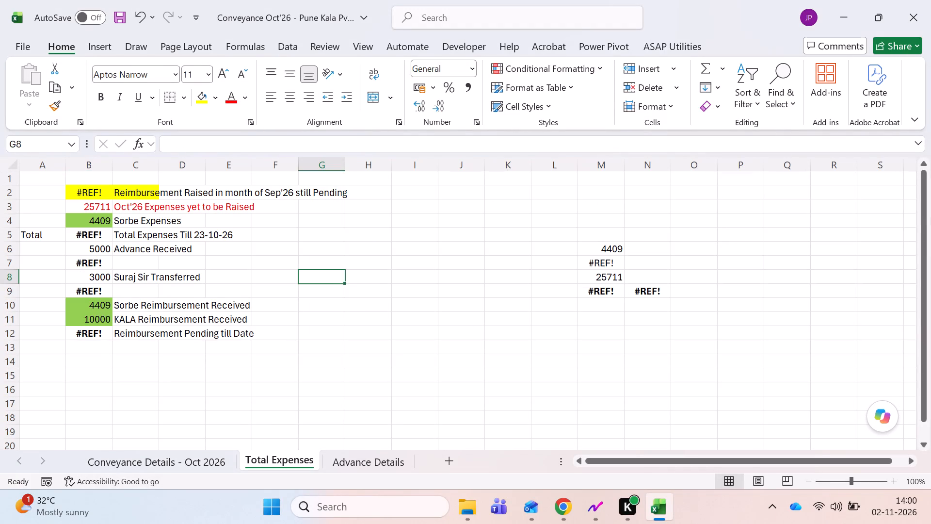
Delete all cells of the Total Expenses sheet and remove the sheet from the workbook.
left_click(6, 161)
key("ctrl+minus")
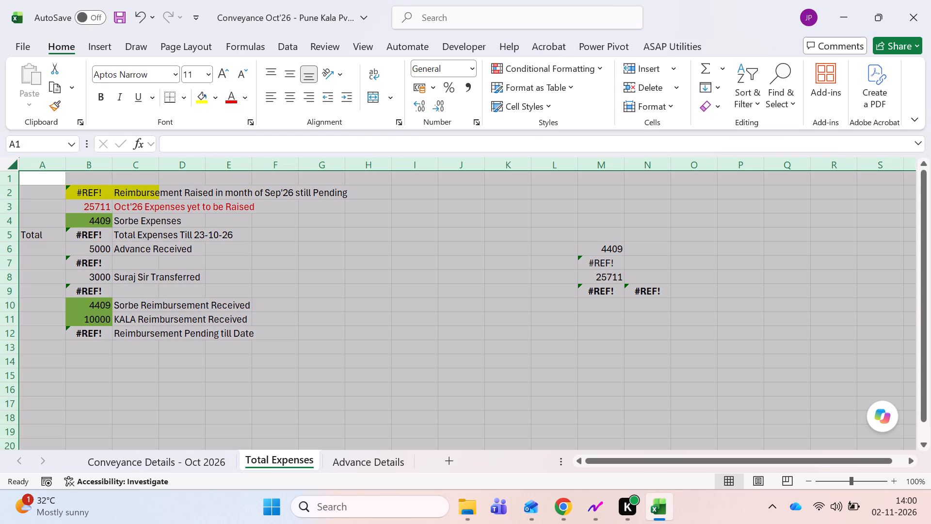
left_click(102, 251)
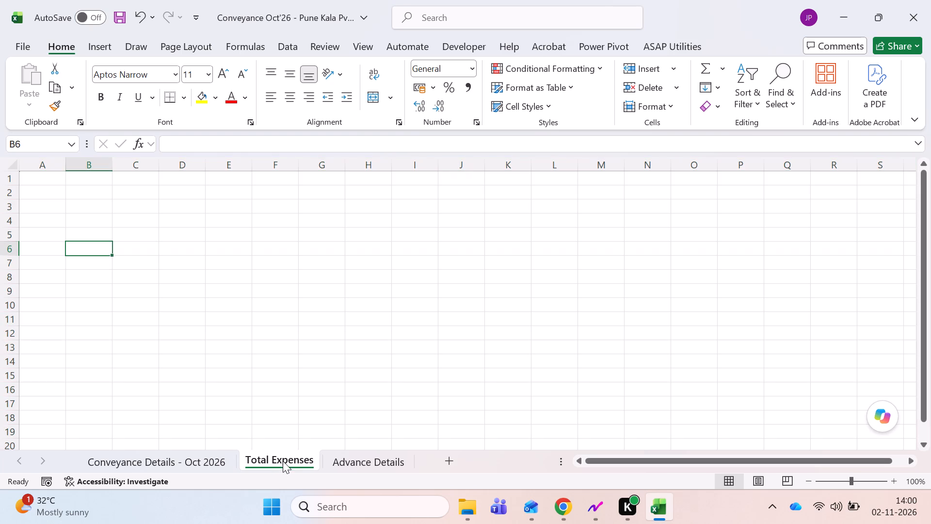
right_click(283, 461)
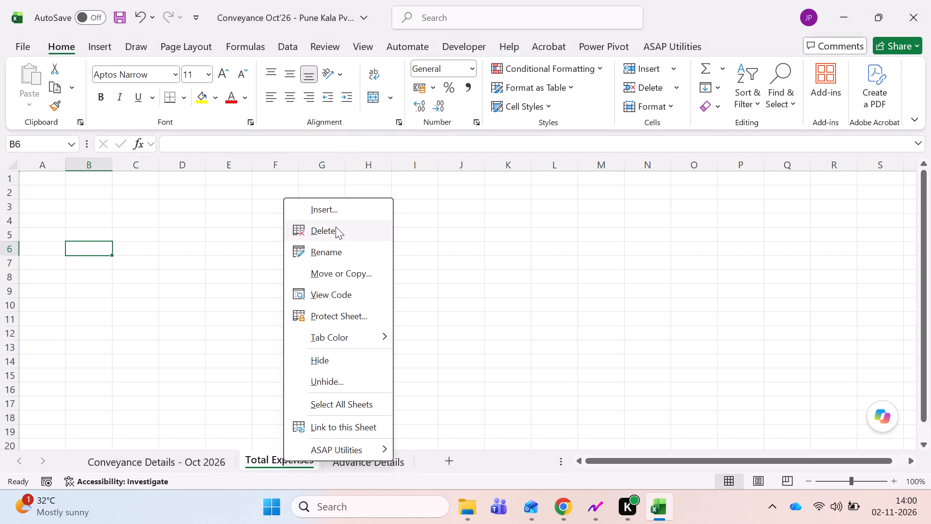
left_click(336, 227)
left_click(505, 284)
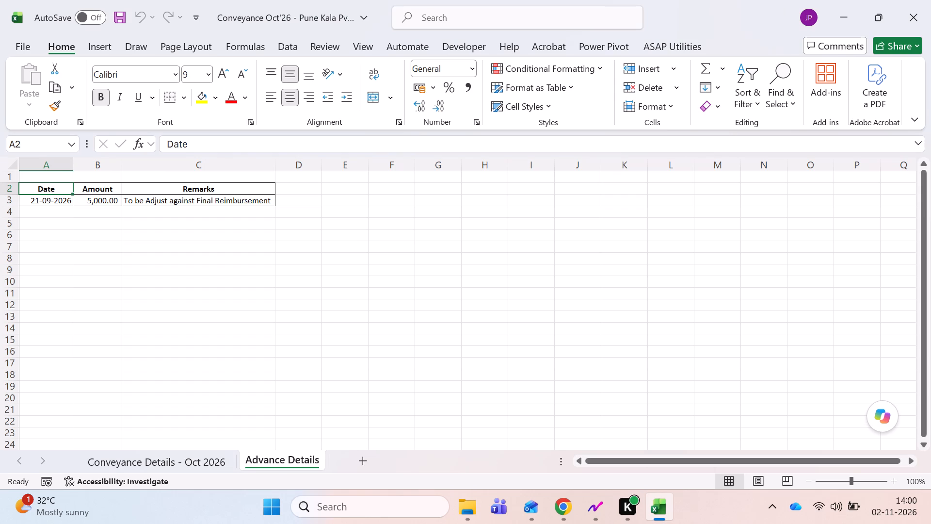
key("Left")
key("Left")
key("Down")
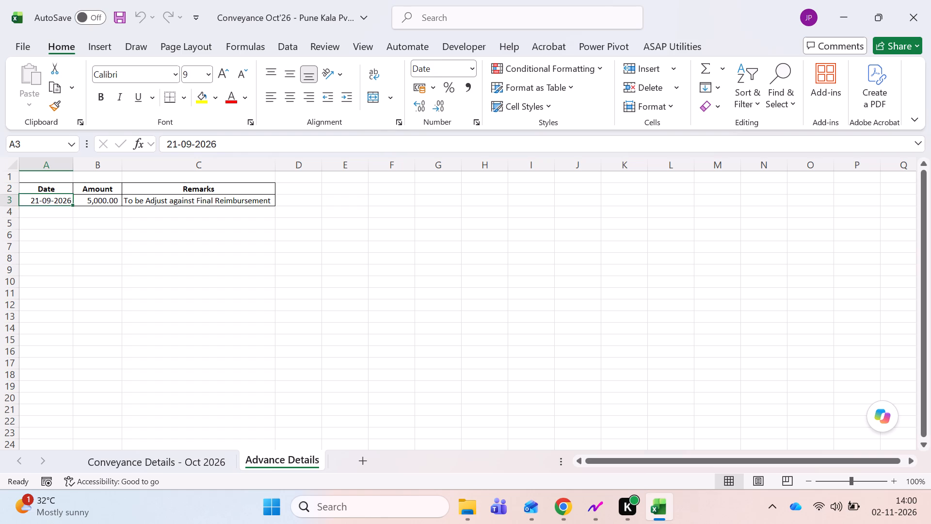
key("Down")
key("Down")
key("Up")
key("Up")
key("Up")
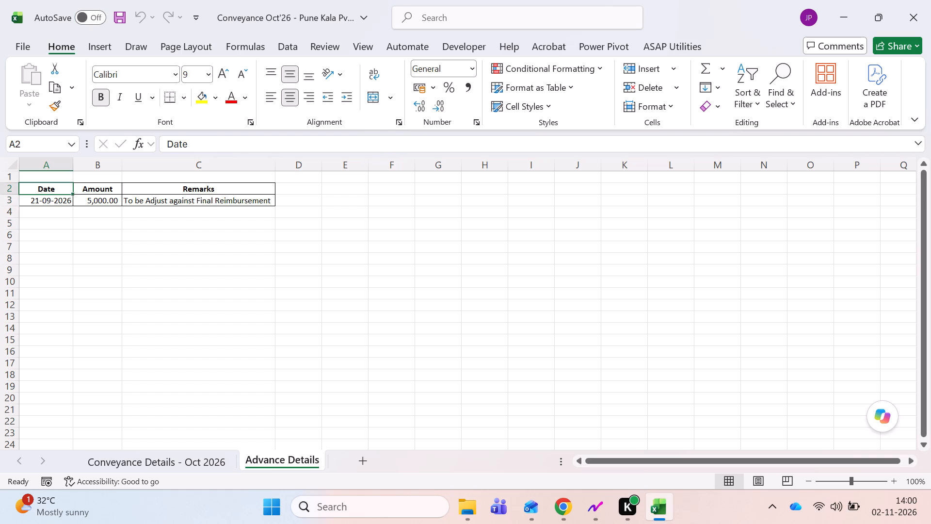
Save the workbook and return to the Conveyance Details - Oct 2026 sheet.
key("ctrl+s")
key("ctrl+Page_Up")
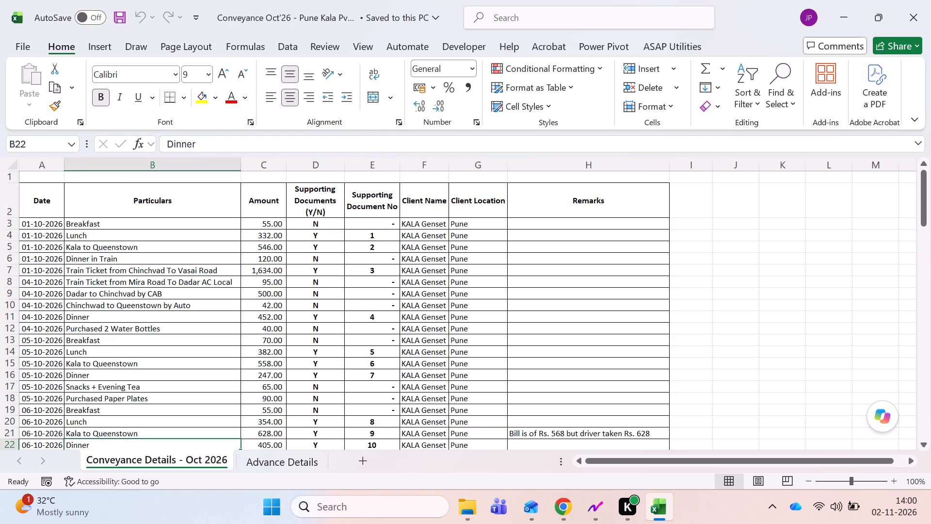
key("ctrl+s")
Add an advance dated 29-10-2026 for 10,000.00 in row 4 of Advance Details, comma-formatted, repeating the remark from the row above.
key("ctrl+Page_Down")
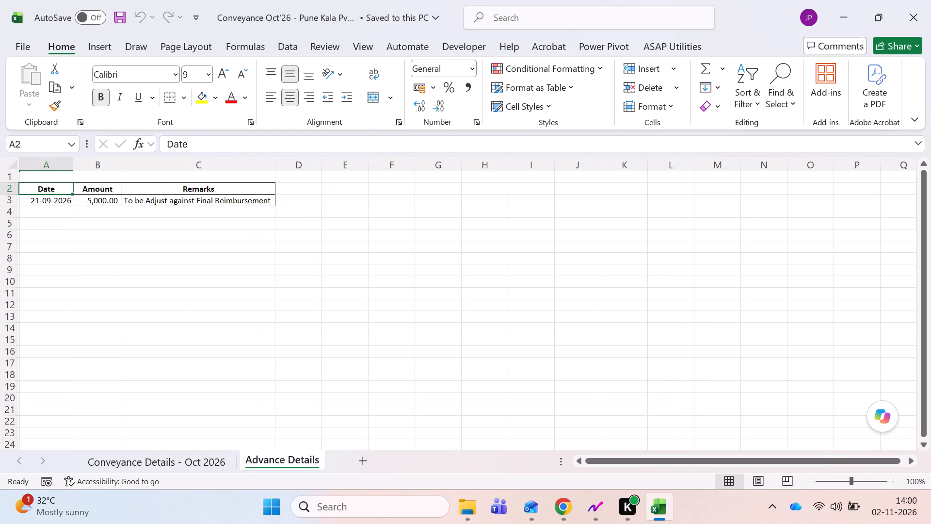
key("Down")
key("Down")
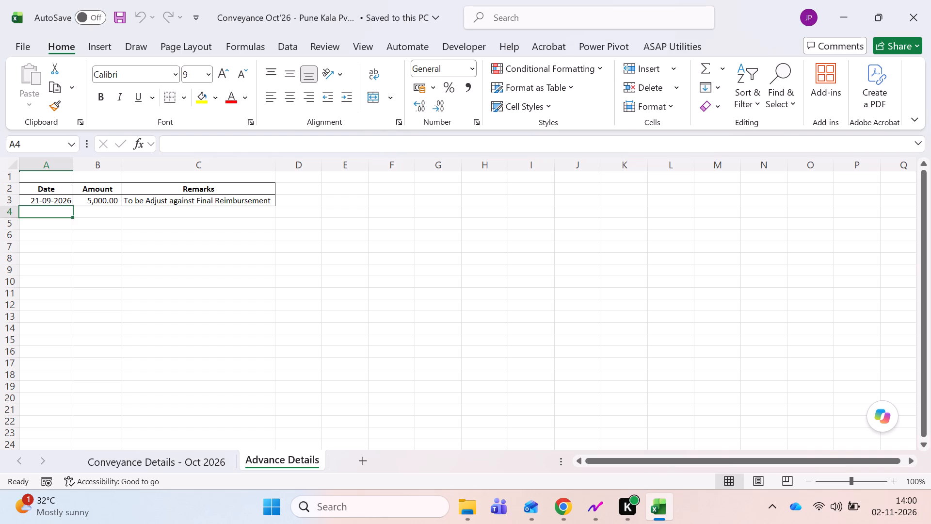
type("29-10-")
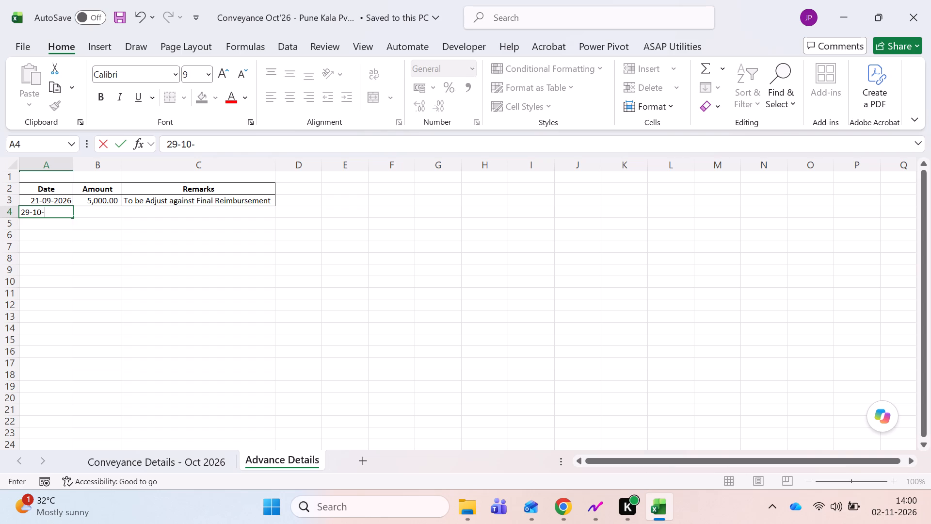
type("2026")
key("Tab")
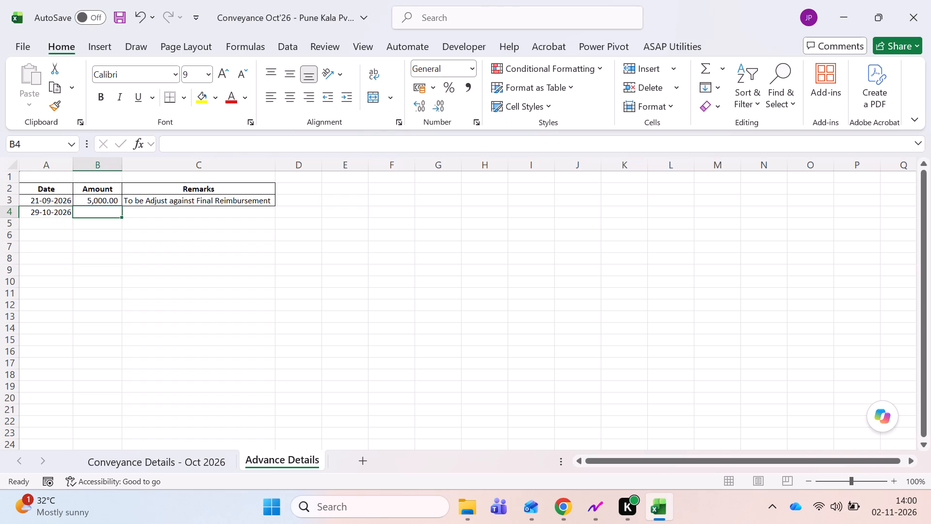
type("10000")
key("Tab")
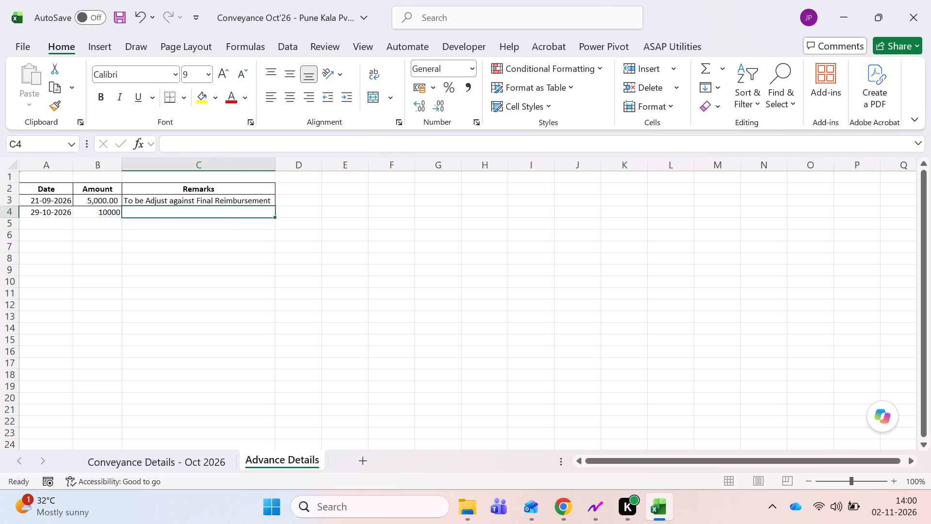
key("Left")
key("alt+h")
key("k")
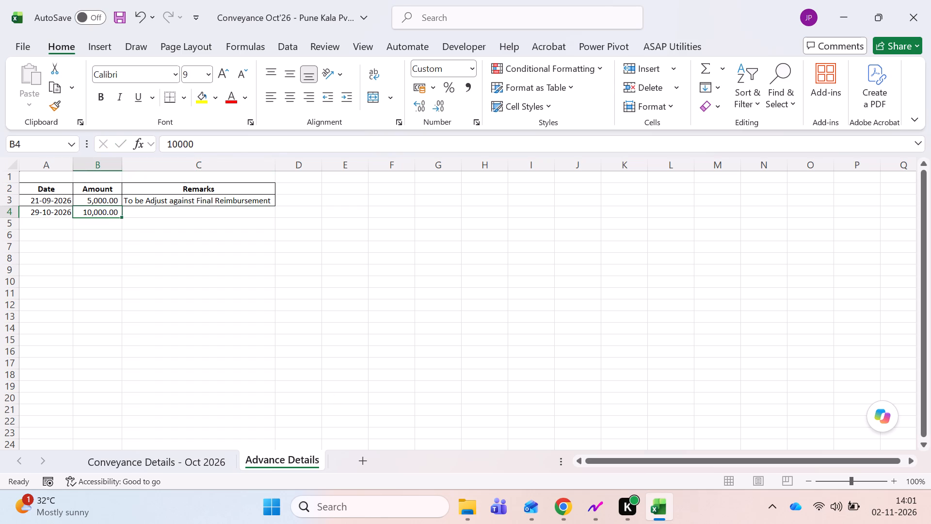
key("Right")
key("ctrl+d")
Apply all borders to the new 29-10-2026 advance row and save the workbook.
key("shift+Left")
key("shift+Left")
key("shift+Left")
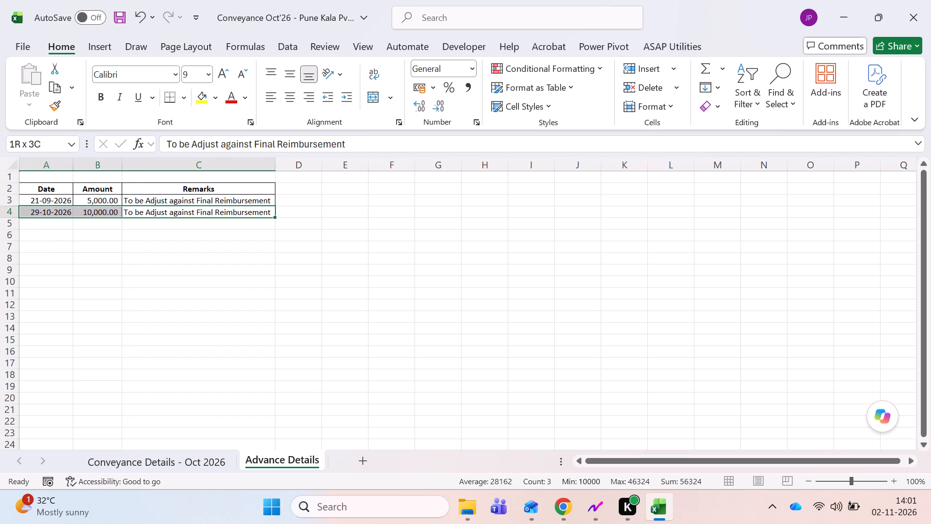
key("alt+h")
key("alt+b")
key("a")
key("Down")
key("Down")
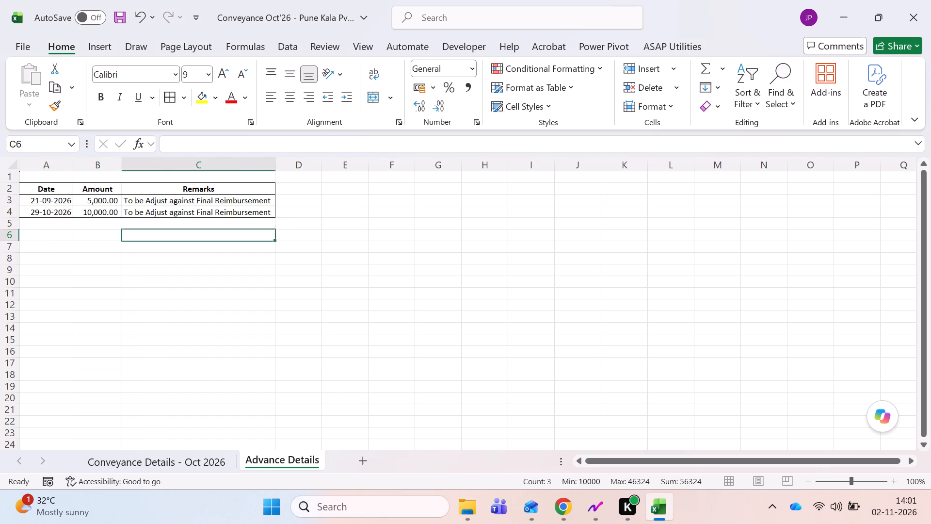
key("Down")
key("ctrl+Left")
key("ctrl+Left")
key("ctrl+Up")
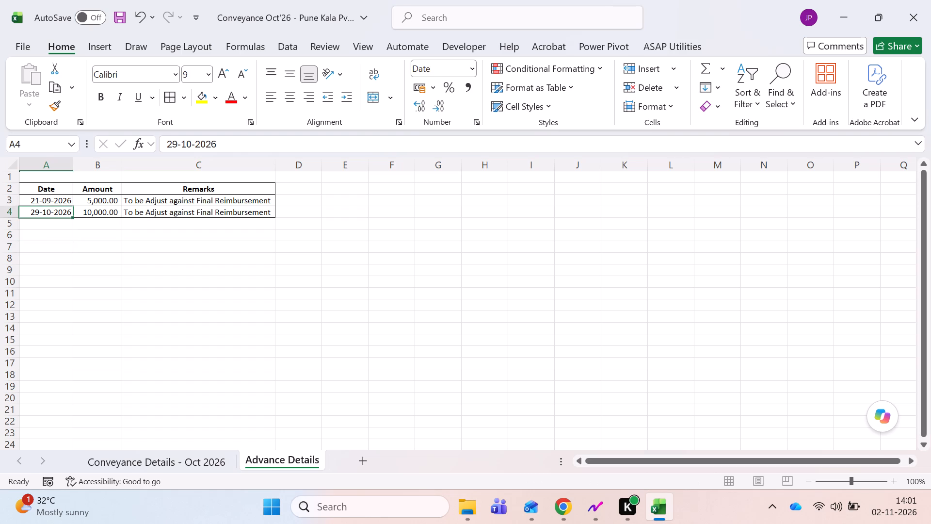
key("ctrl+s")
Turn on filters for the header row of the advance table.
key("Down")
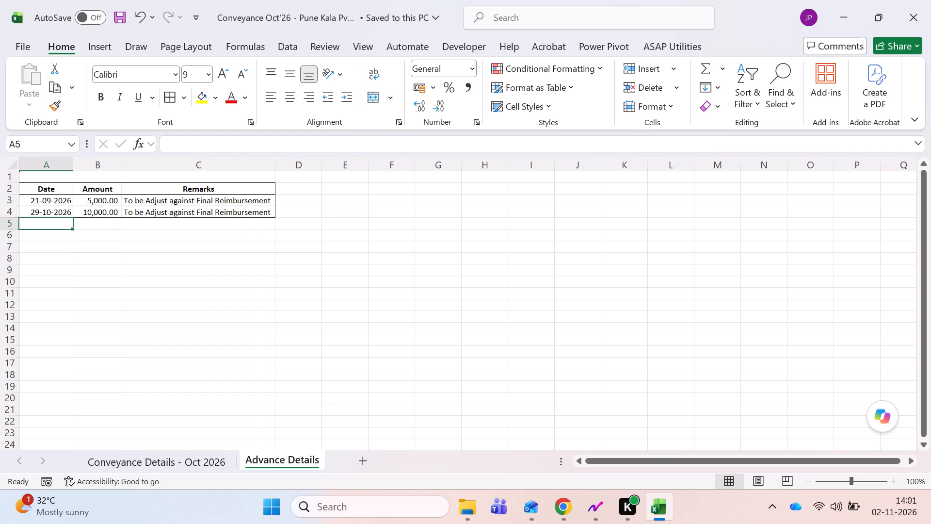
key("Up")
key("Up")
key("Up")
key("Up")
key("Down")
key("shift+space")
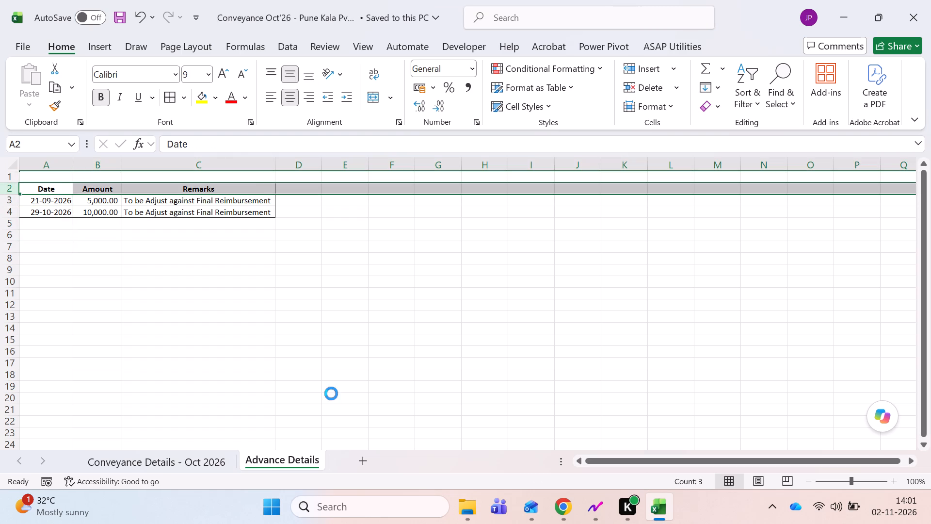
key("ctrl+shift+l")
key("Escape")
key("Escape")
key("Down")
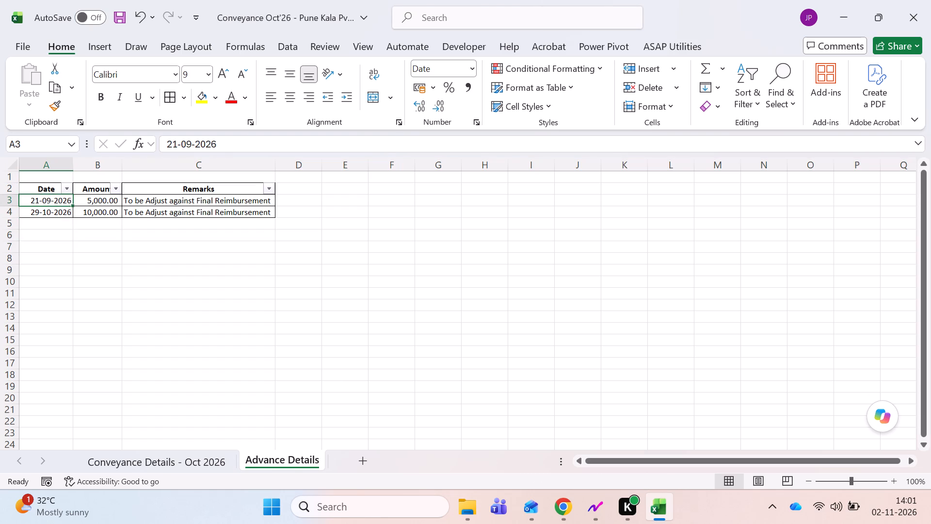
Rename the Advance Details sheet as Reimburse & Advance Details.
right_click(292, 458)
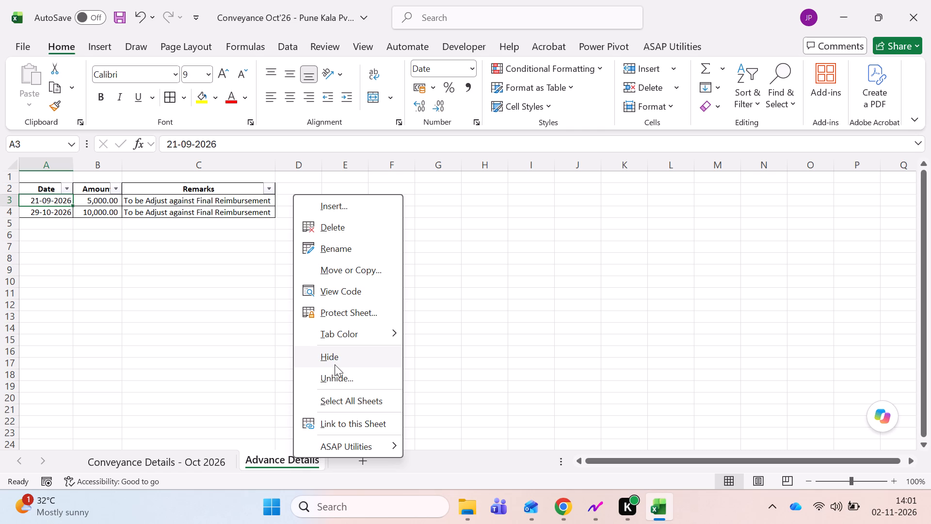
left_click(342, 251)
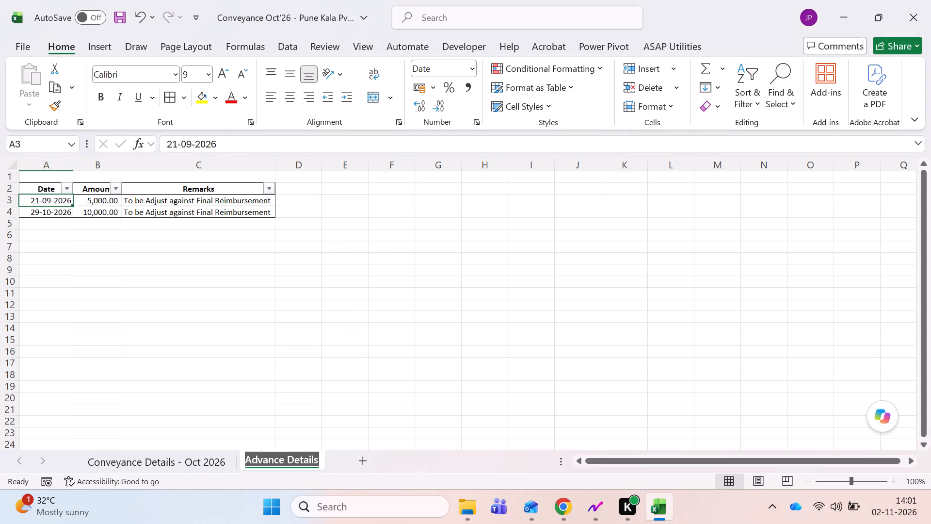
type("Reimburse")
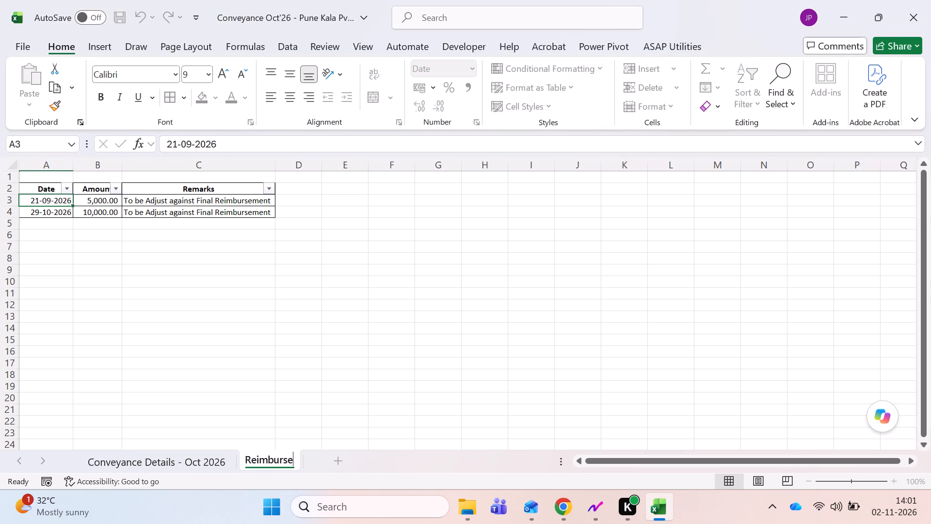
type("/Ad")
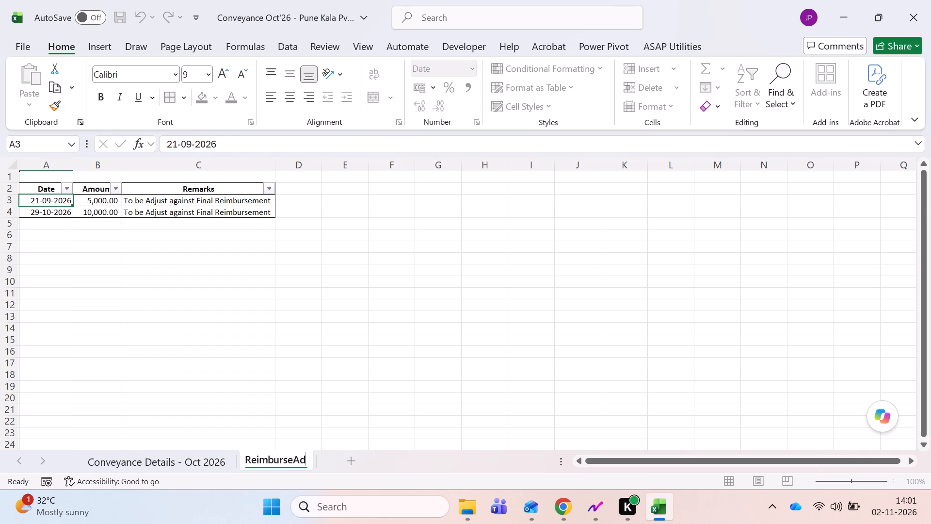
key("BackSpace")
key("BackSpace")
key("space")
type("& Advance Deta")
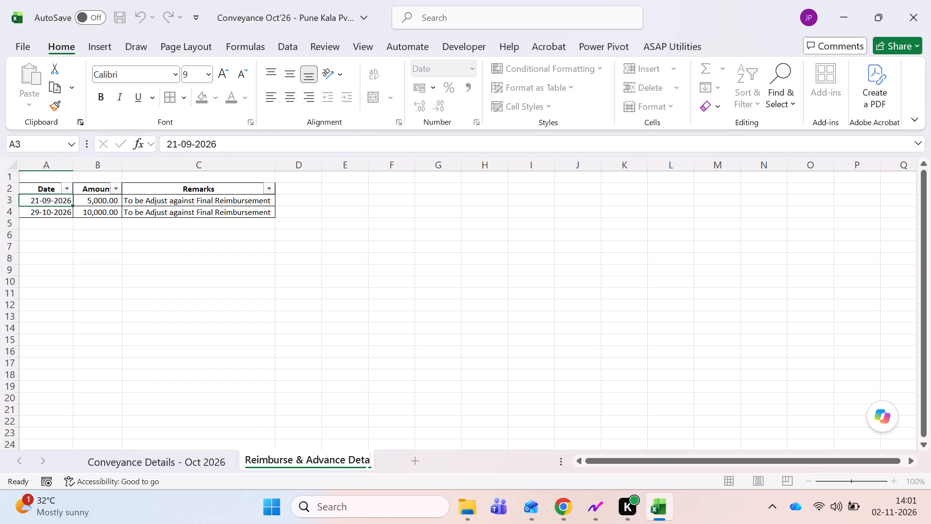
type("ils")
key("Return")
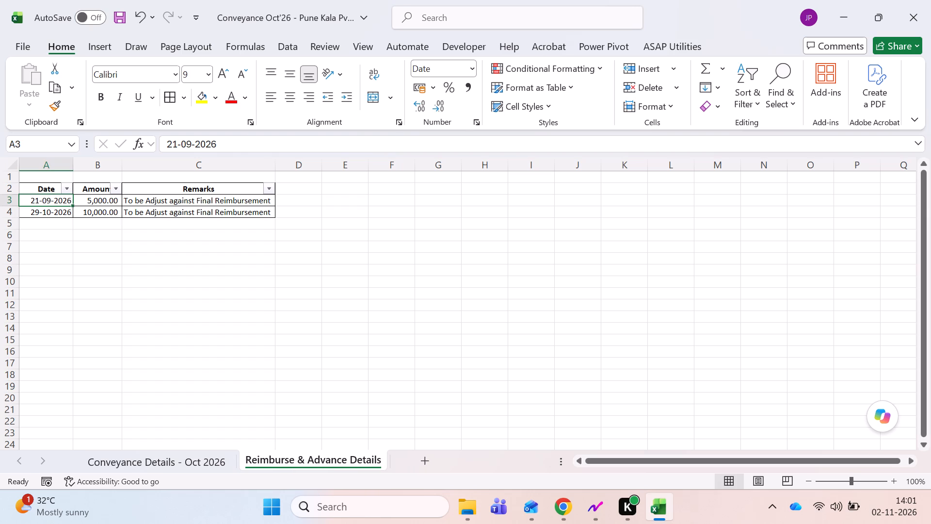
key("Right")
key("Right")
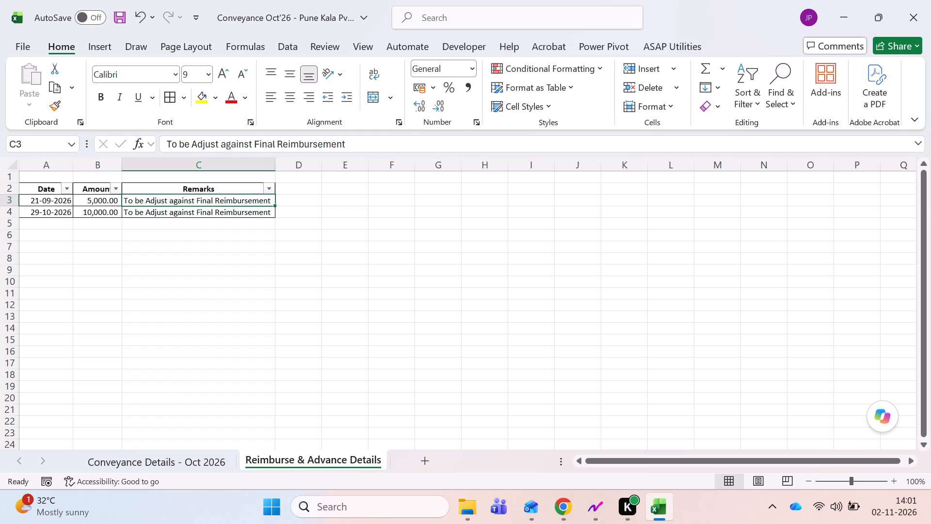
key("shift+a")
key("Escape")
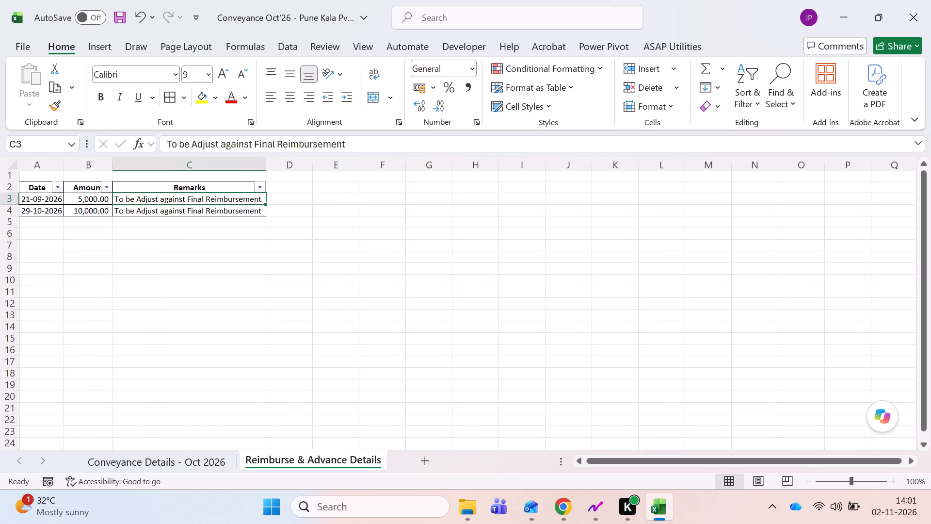
Add a bold Payment Type header in cell D2, beside Remarks, and fit column D to it.
left_click(287, 190)
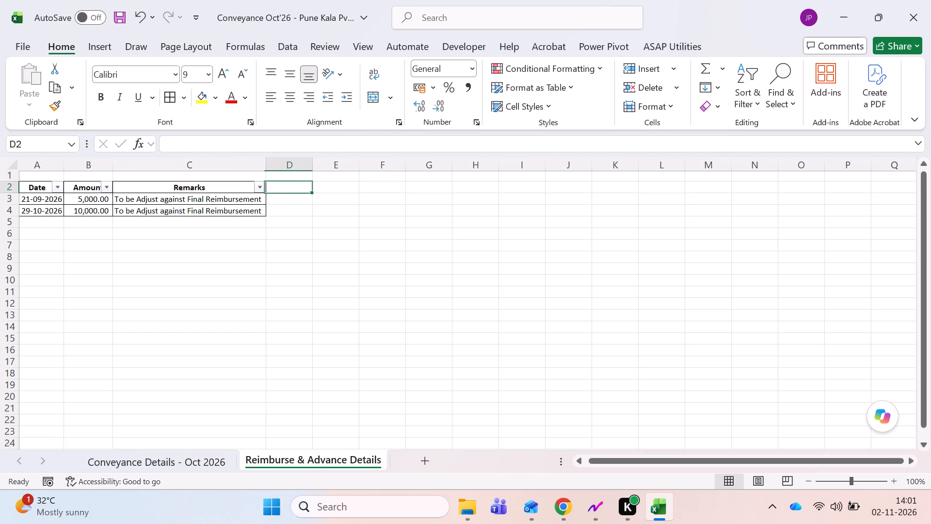
type("Payme")
type("nt Type")
key("Return")
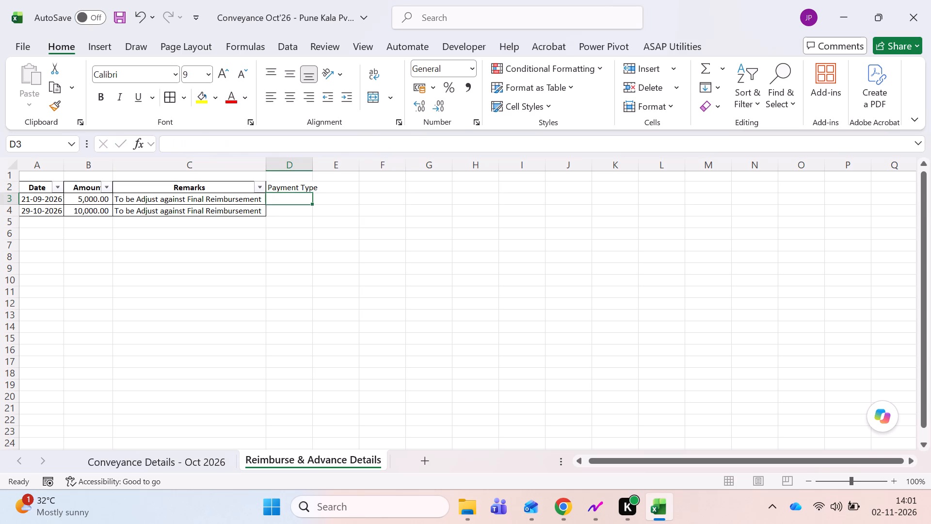
double_click(317, 163)
left_click(288, 192)
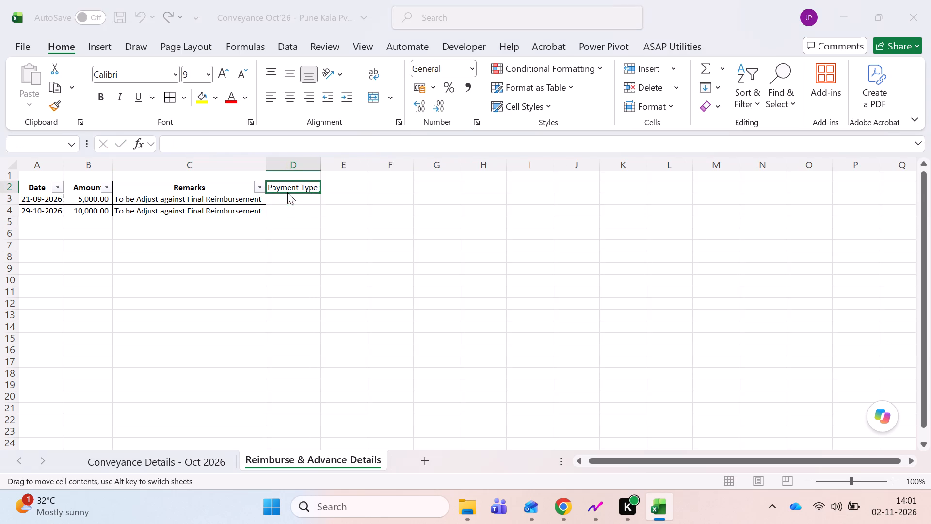
key("ctrl+b")
key("Escape")
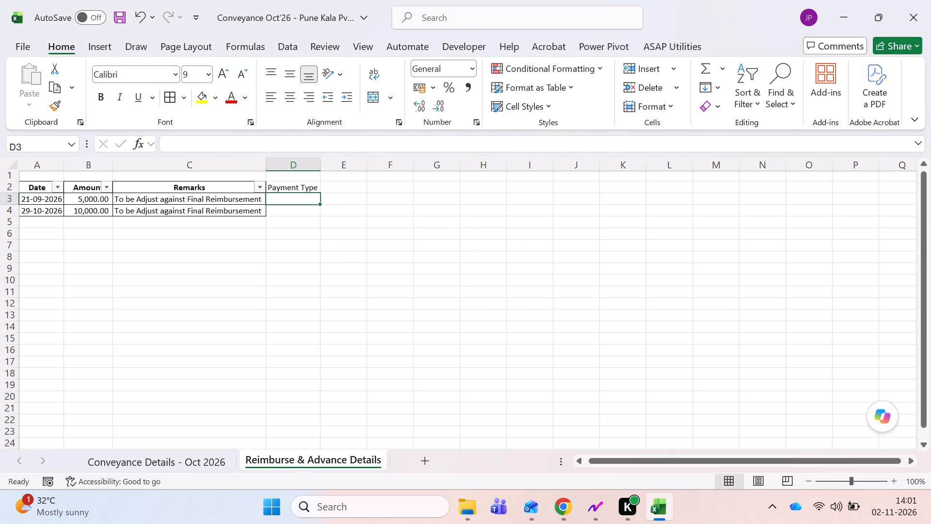
key("Up")
key("ctrl+b")
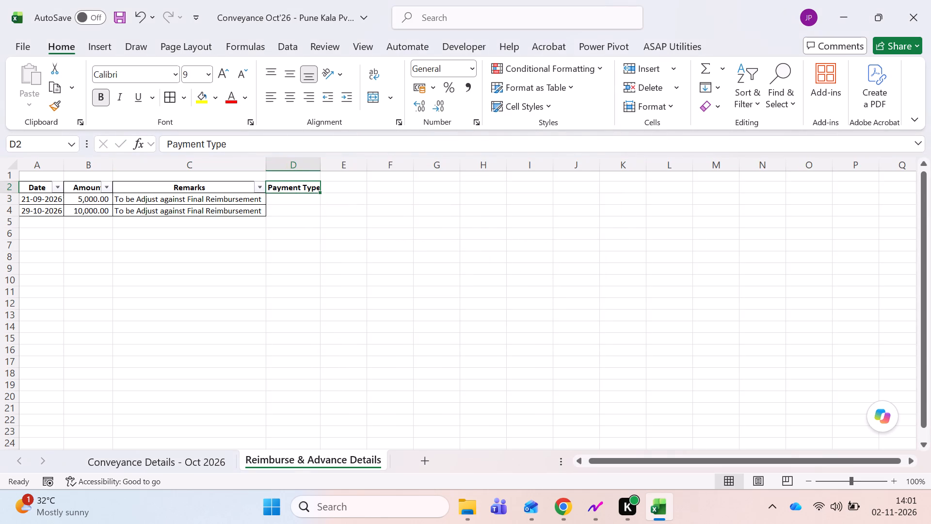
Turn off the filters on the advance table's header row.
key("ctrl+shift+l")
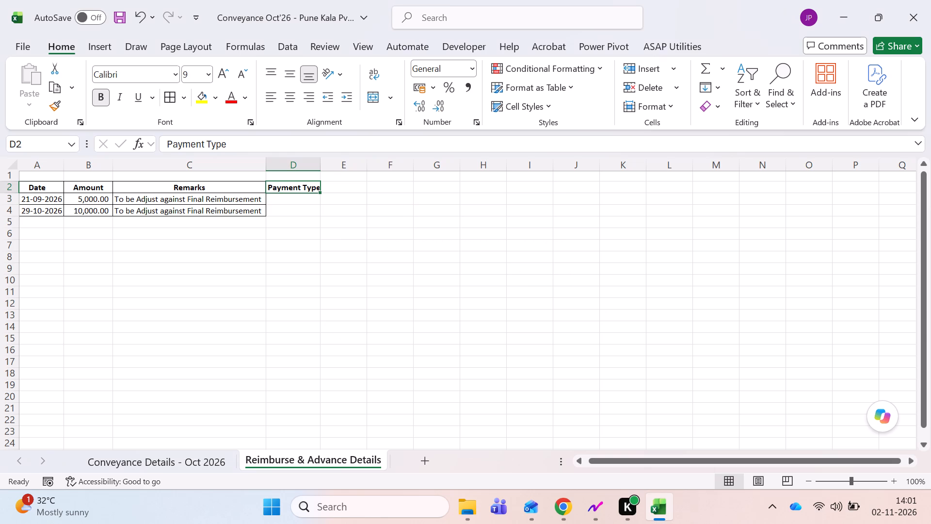
Move the Payment Type column between Amount and Remarks and fit its width to the header.
left_click(297, 167)
key("ctrl+x")
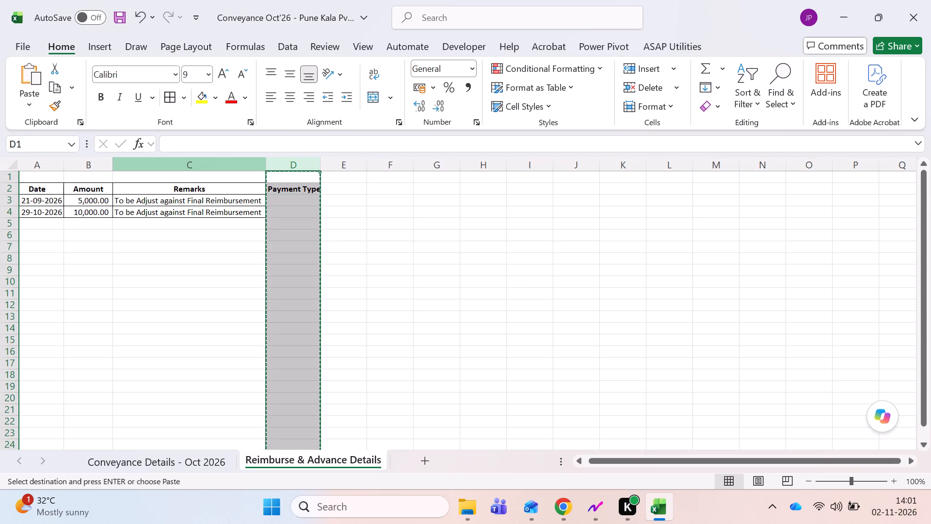
right_click(233, 166)
left_click(290, 318)
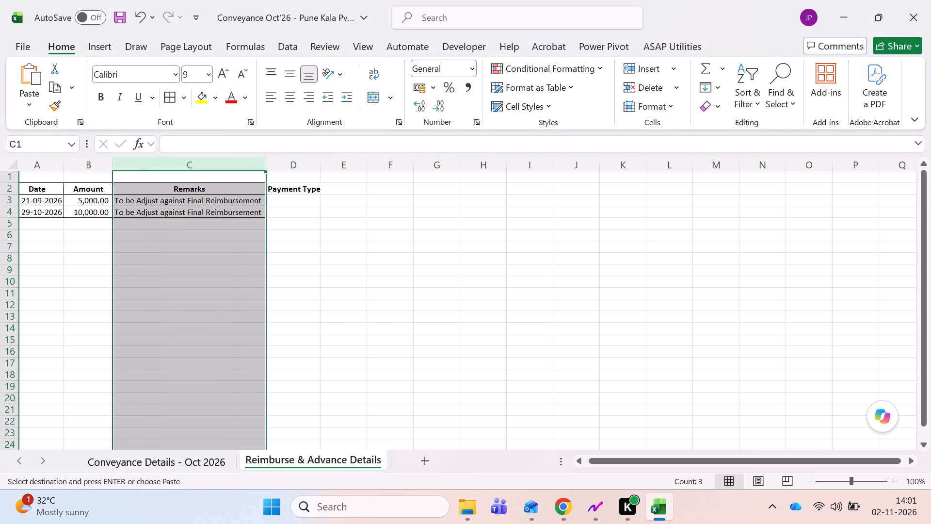
left_click(273, 193)
left_click(134, 189)
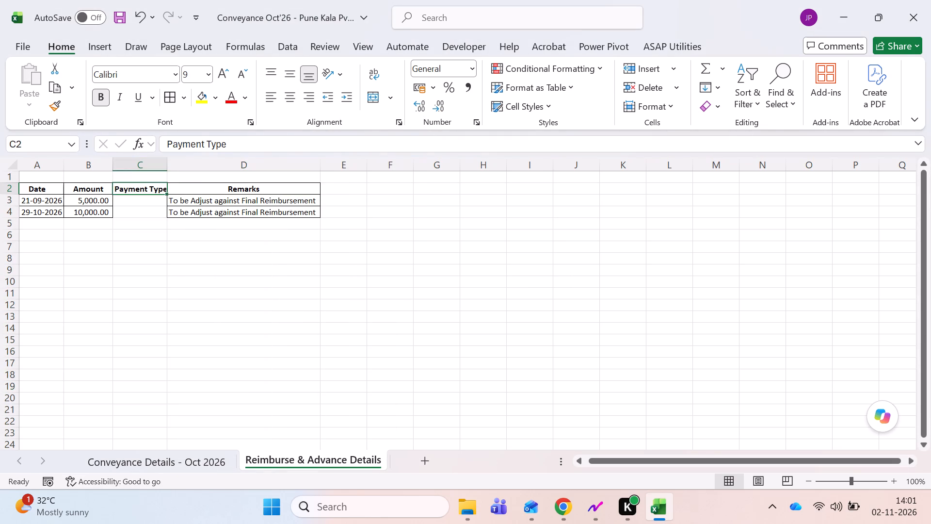
triple_click(168, 158)
Apply all borders to the Payment Type cells C2 to C4.
key("shift+Down")
key("shift+Down")
key("alt+h")
type("ba")
Enter Advance as the payment type for the 21-09-2026 row.
key("Down")
type("Advance")
key("Return")
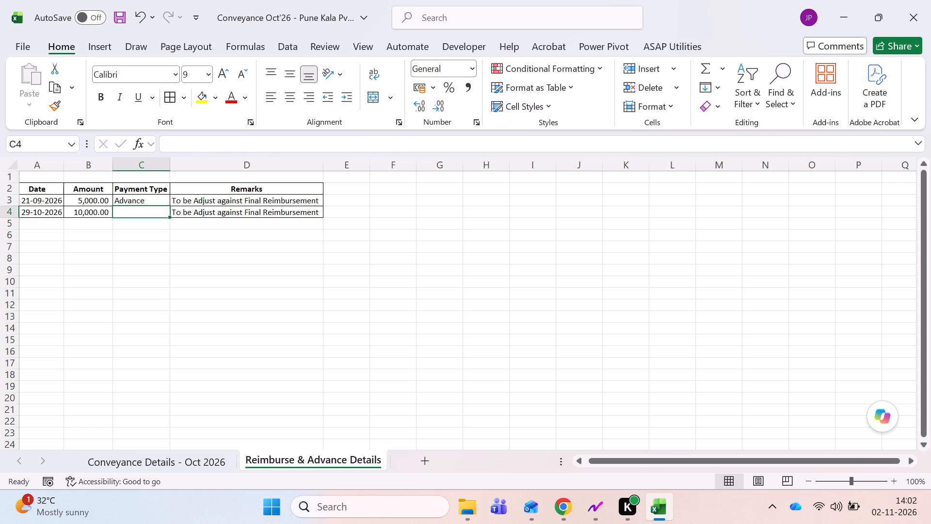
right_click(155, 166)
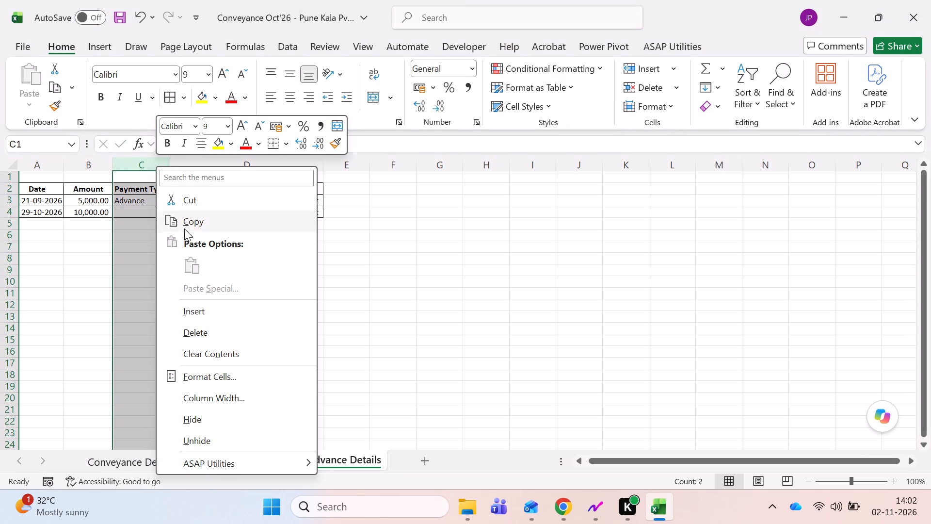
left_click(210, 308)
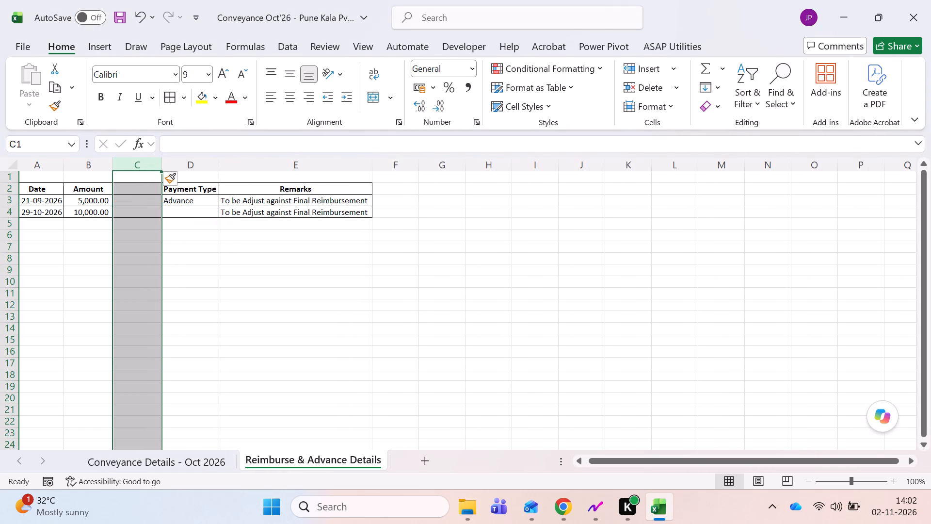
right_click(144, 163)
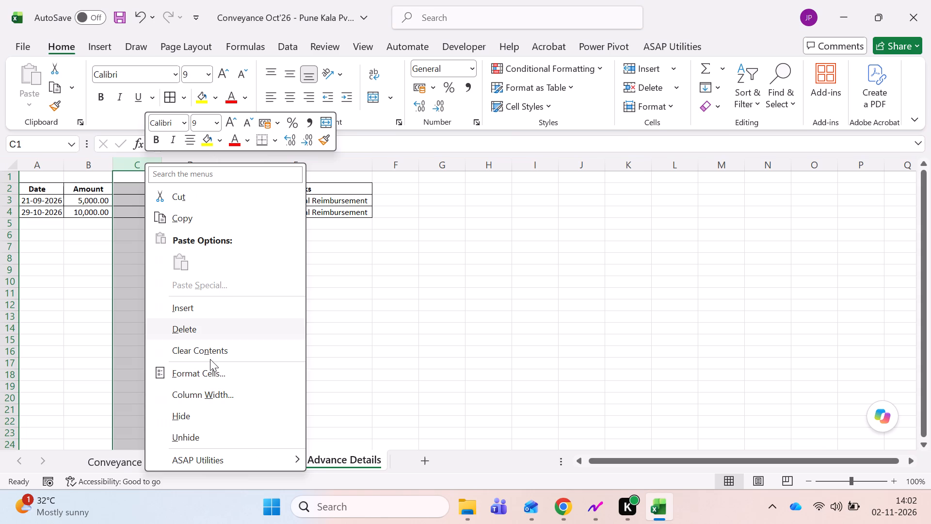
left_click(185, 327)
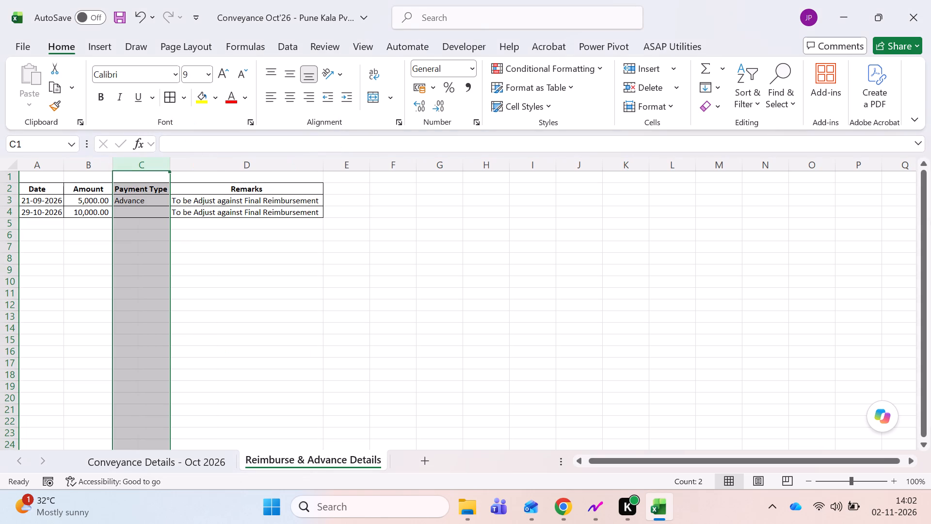
Insert a blank column before Amount and rename the Amount header as Requested Amount.
right_click(95, 164)
left_click(150, 309)
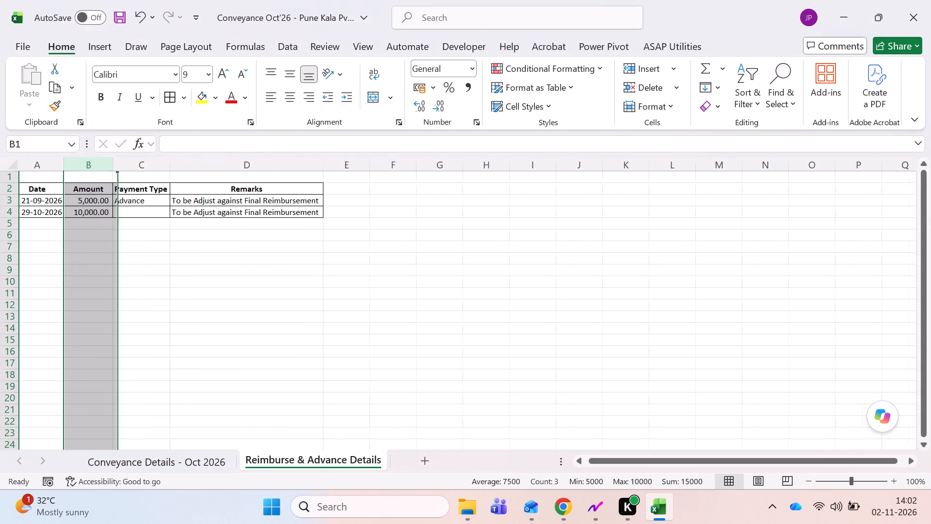
left_click(89, 185)
key("Right")
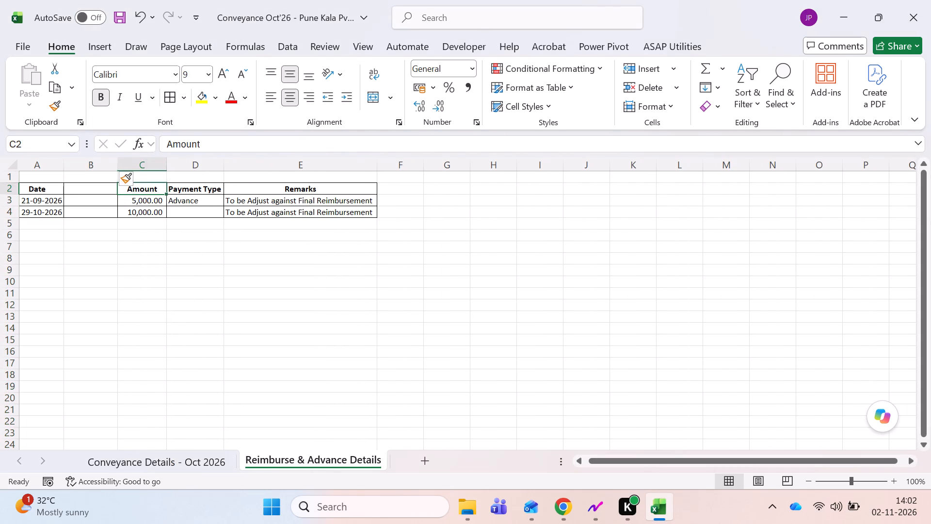
type("Requested Amount")
key("Return")
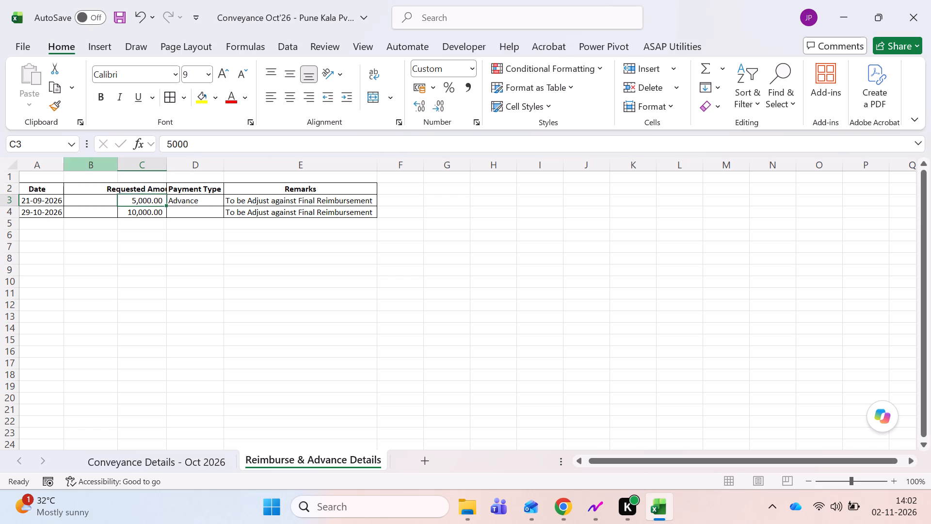
Delete the blank column between Date and Requested Amount and fit the Requested Amount column to its header.
double_click(114, 160)
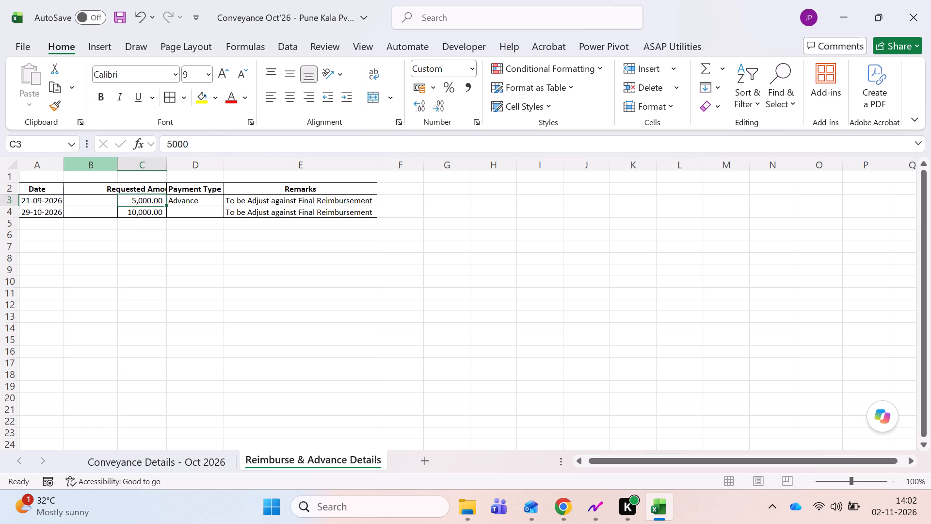
left_click(102, 167)
key("ctrl+minus")
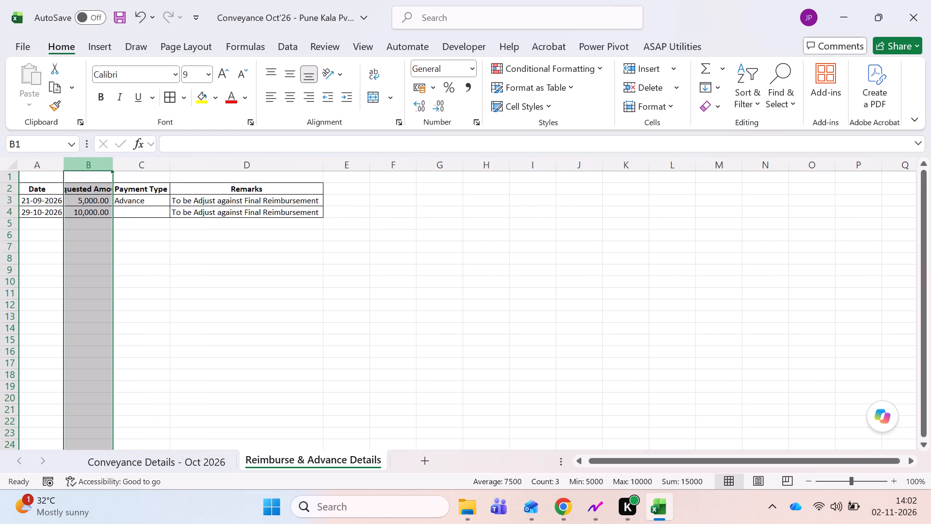
double_click(115, 164)
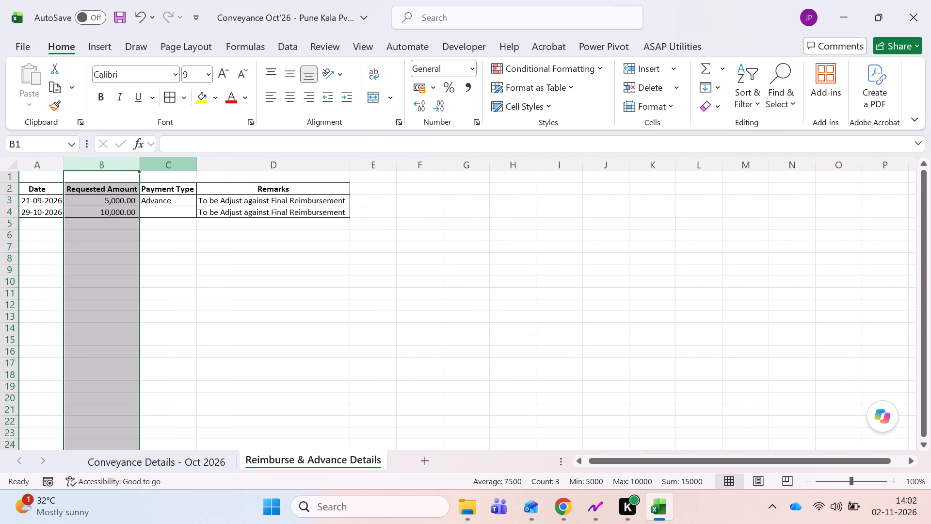
Insert a column before Payment Type and head it Received Amount.
right_click(167, 168)
left_click(225, 310)
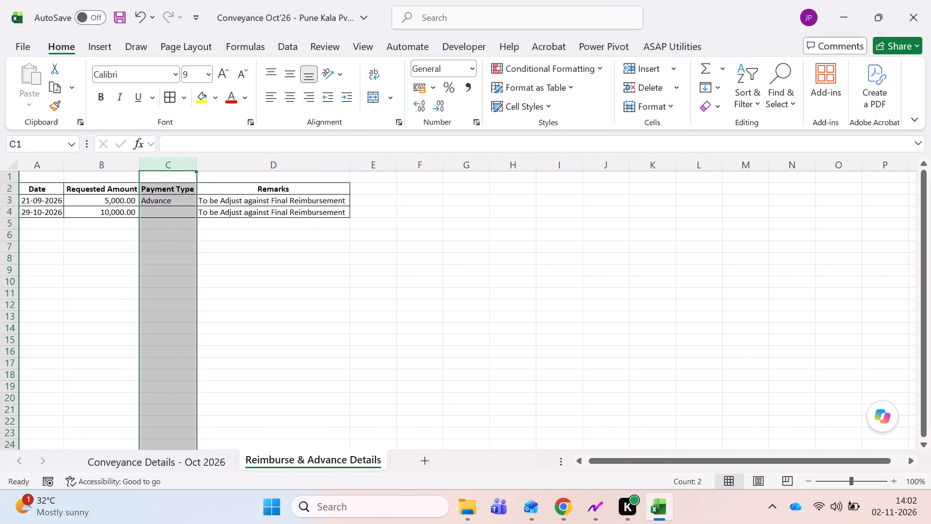
left_click(168, 186)
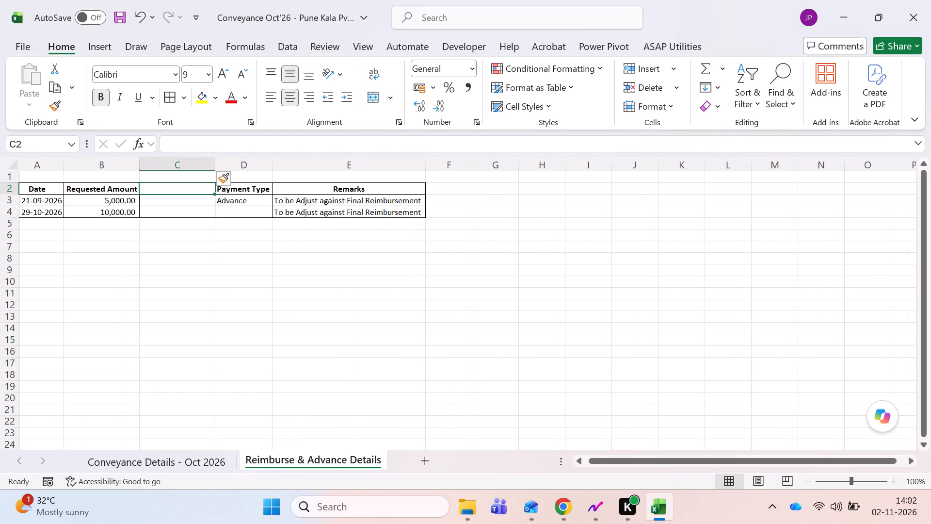
type("Received Amount")
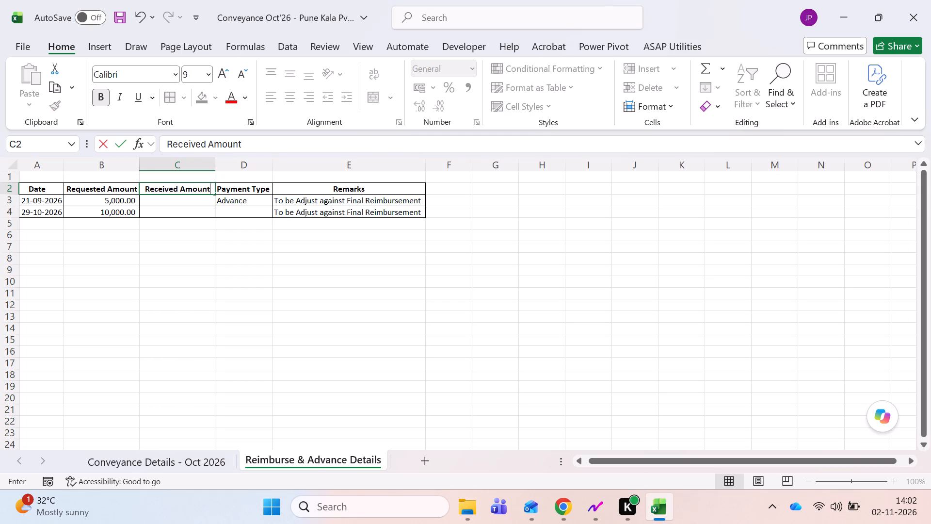
key("Return")
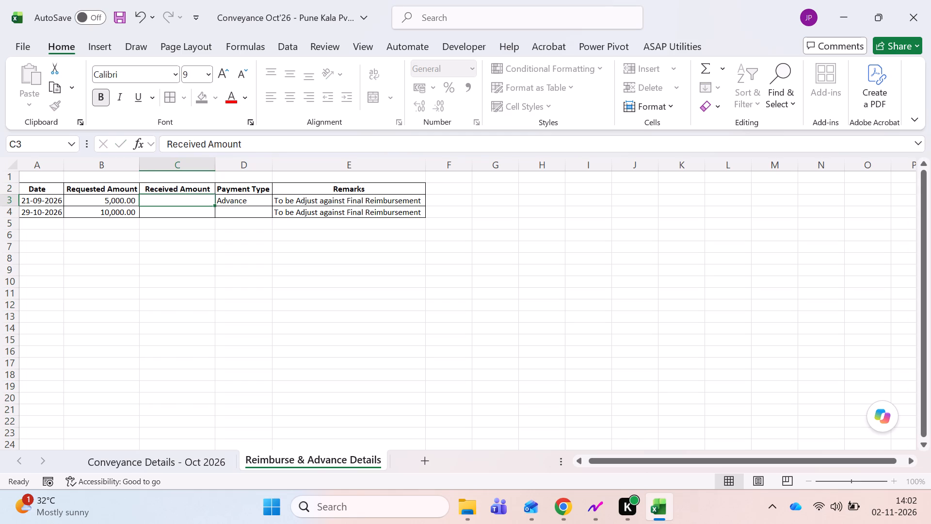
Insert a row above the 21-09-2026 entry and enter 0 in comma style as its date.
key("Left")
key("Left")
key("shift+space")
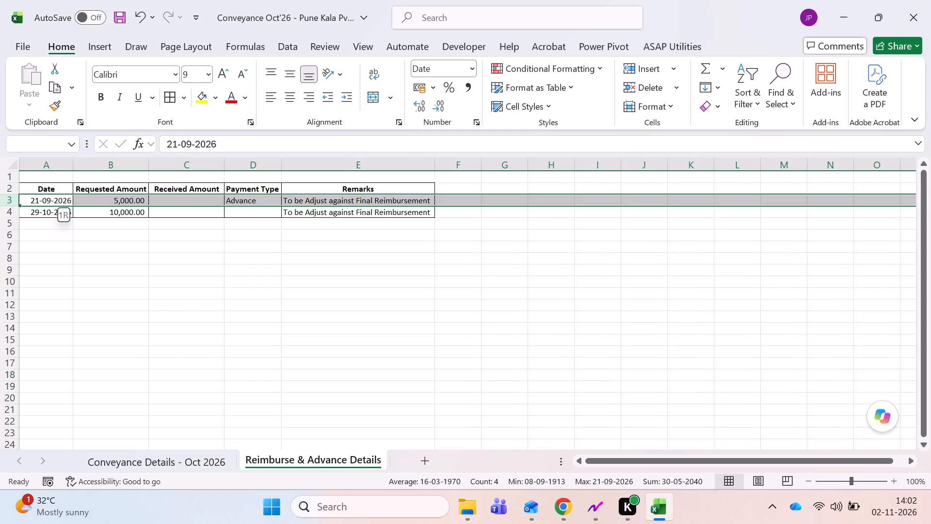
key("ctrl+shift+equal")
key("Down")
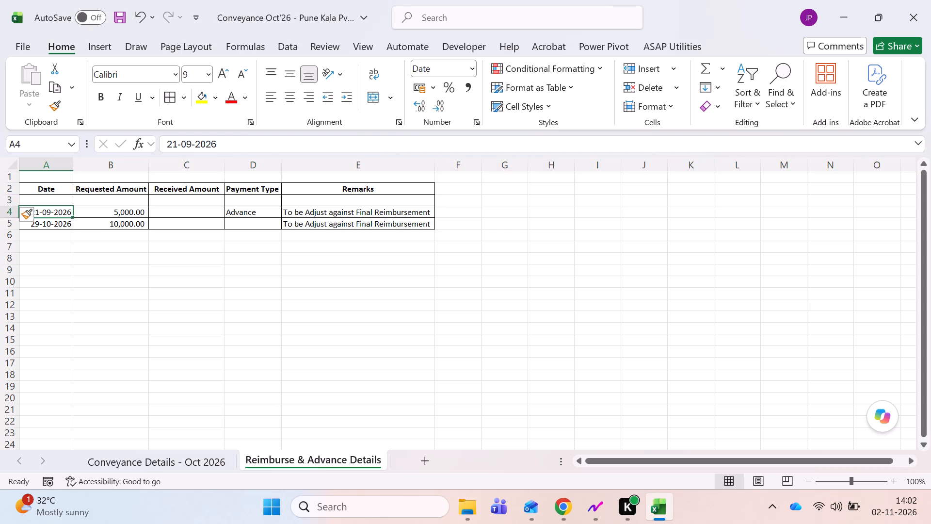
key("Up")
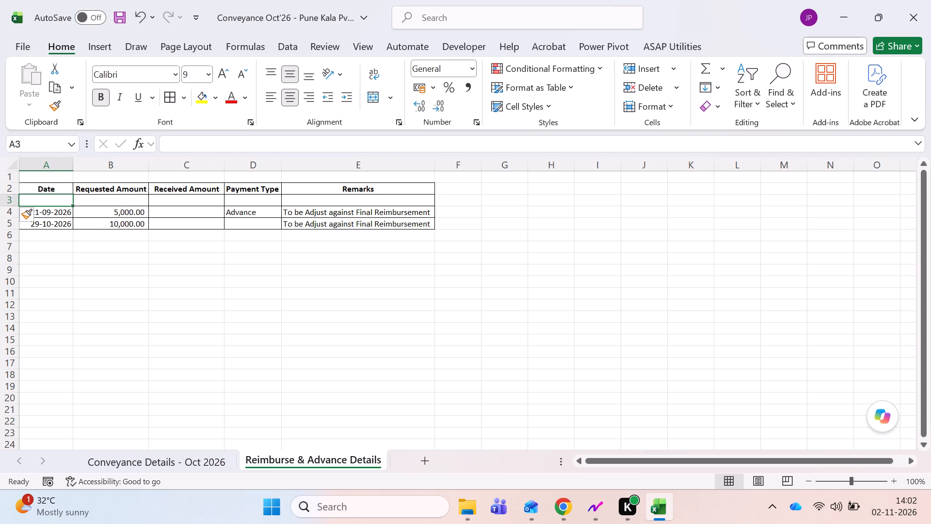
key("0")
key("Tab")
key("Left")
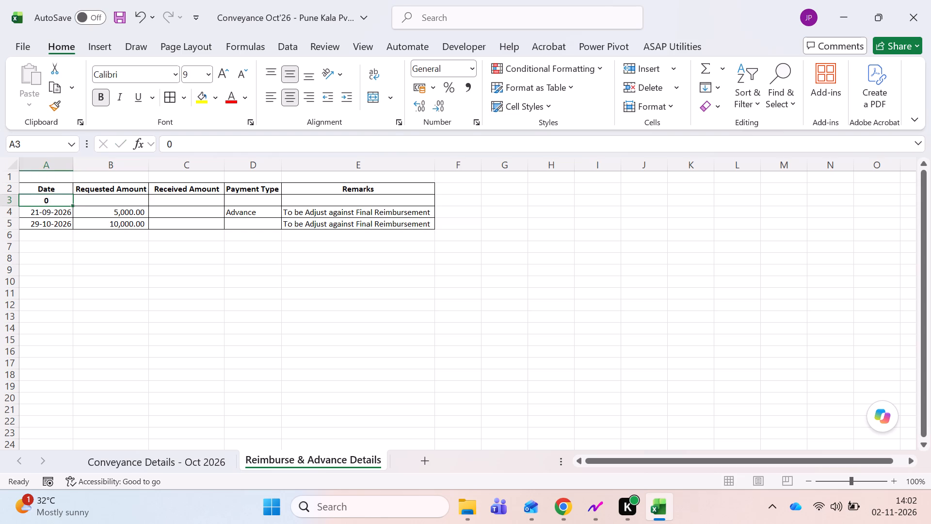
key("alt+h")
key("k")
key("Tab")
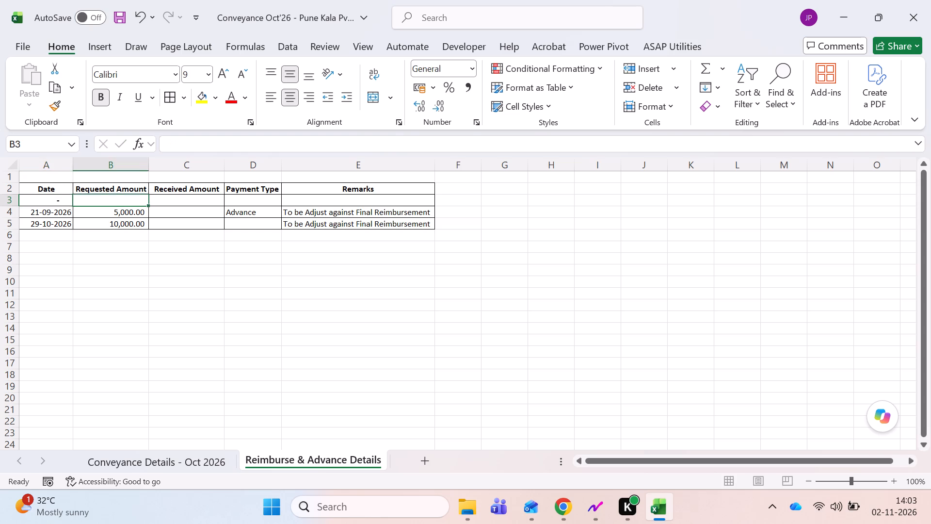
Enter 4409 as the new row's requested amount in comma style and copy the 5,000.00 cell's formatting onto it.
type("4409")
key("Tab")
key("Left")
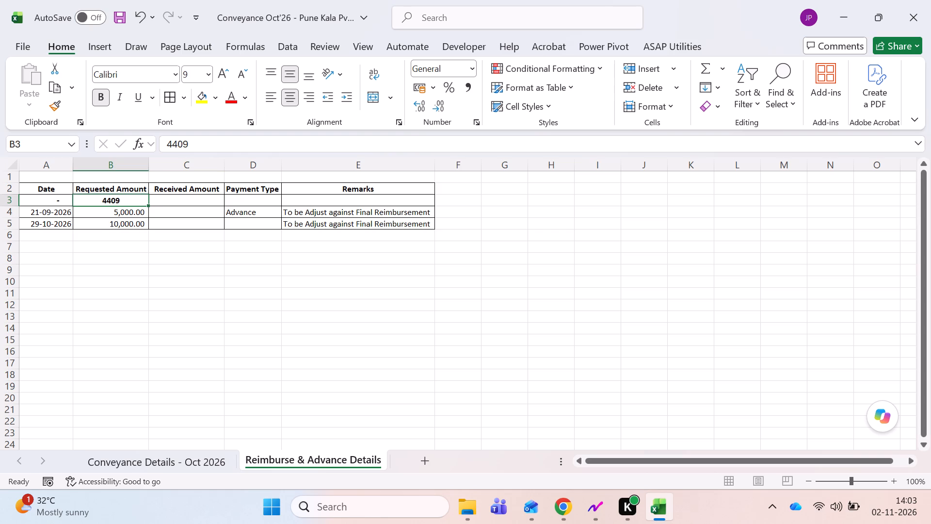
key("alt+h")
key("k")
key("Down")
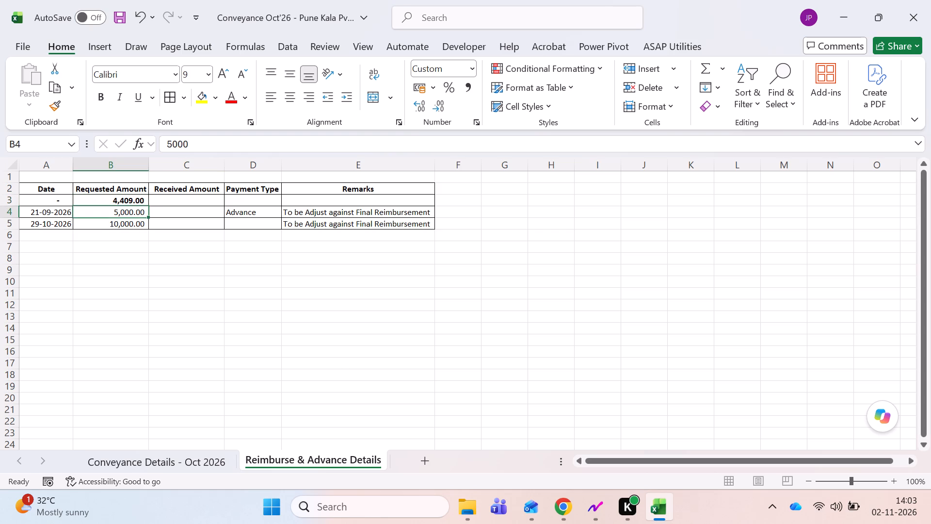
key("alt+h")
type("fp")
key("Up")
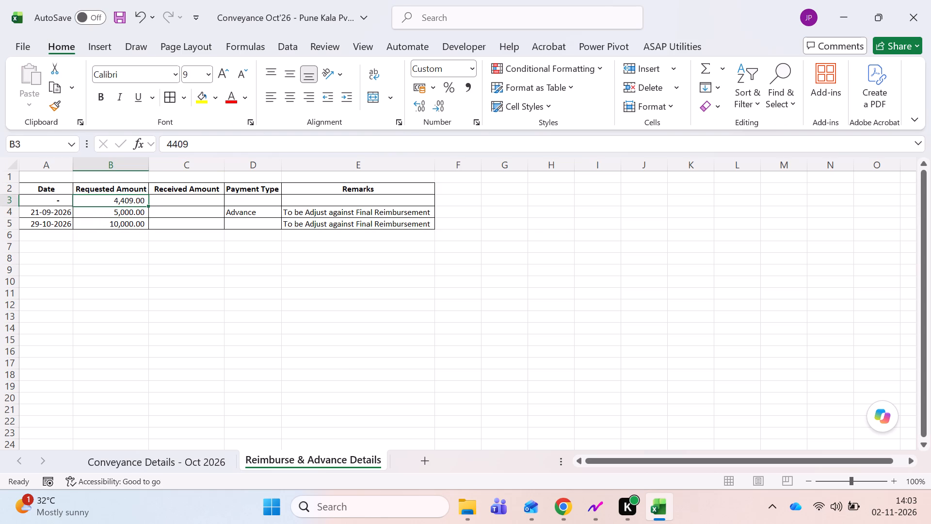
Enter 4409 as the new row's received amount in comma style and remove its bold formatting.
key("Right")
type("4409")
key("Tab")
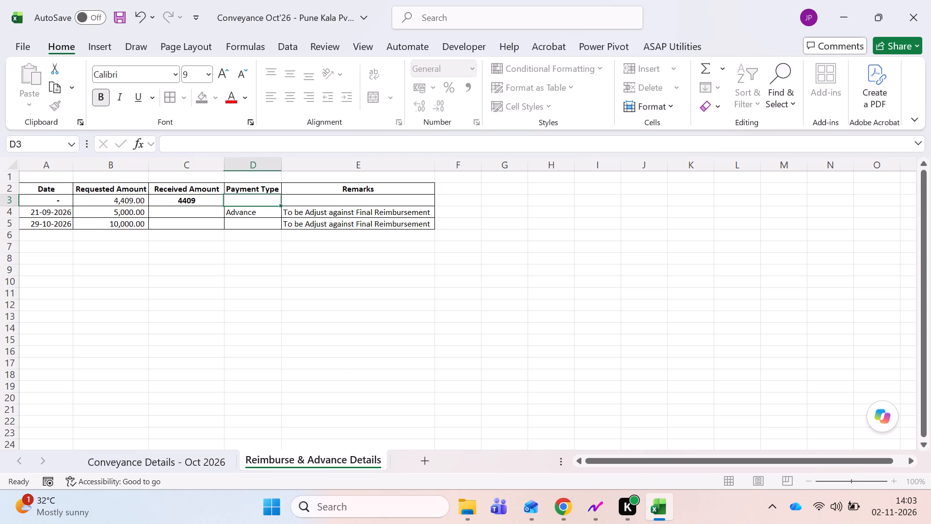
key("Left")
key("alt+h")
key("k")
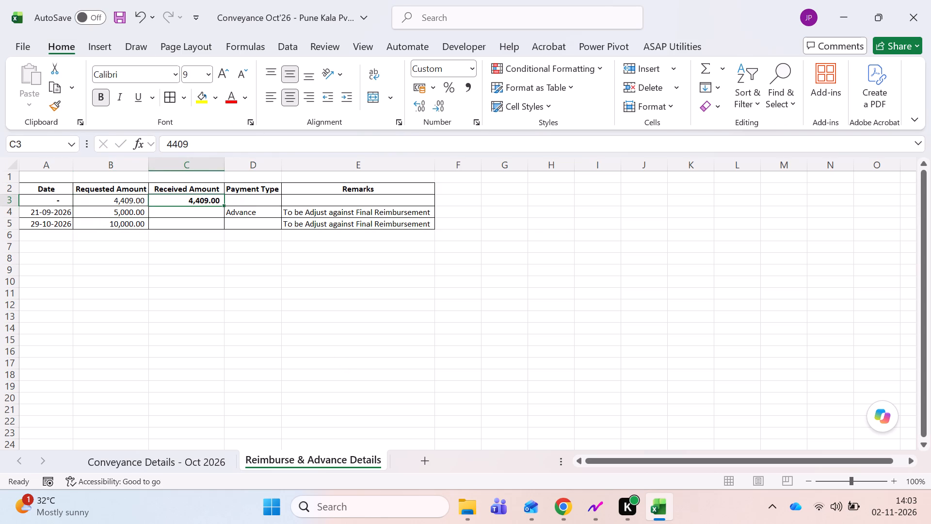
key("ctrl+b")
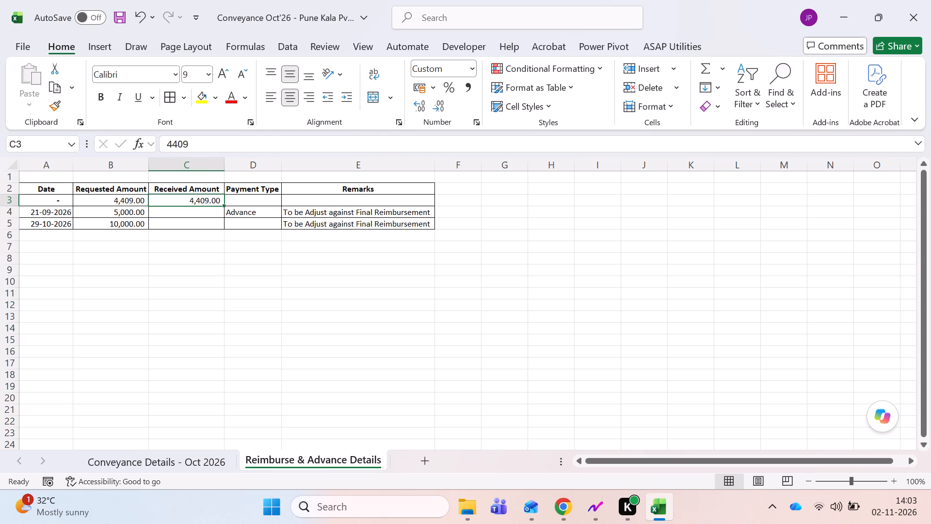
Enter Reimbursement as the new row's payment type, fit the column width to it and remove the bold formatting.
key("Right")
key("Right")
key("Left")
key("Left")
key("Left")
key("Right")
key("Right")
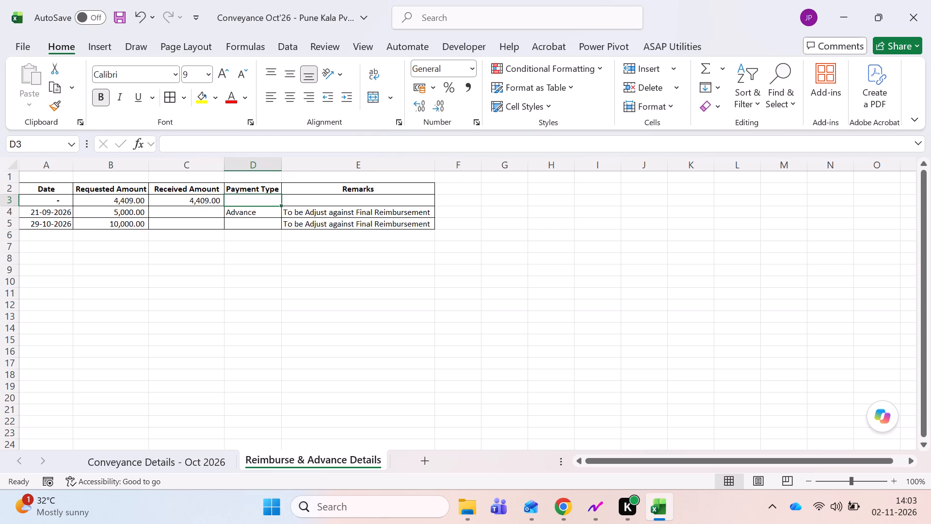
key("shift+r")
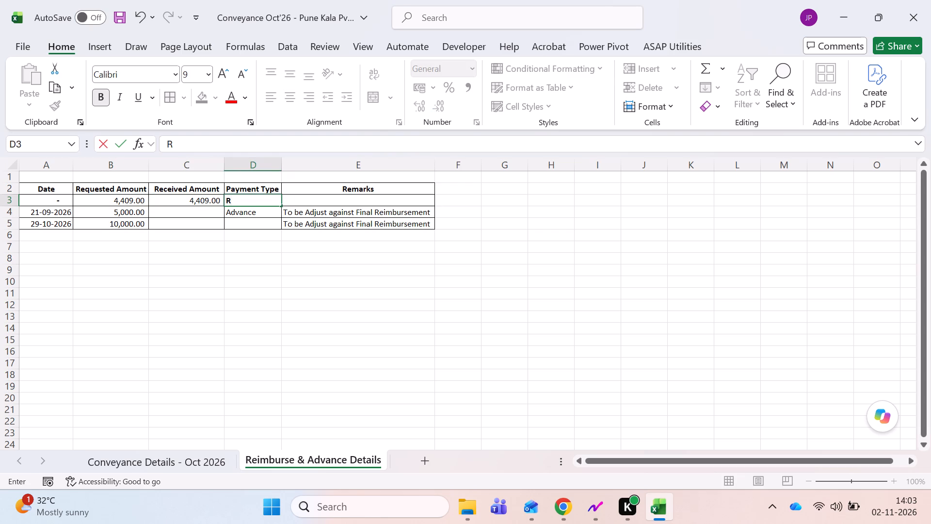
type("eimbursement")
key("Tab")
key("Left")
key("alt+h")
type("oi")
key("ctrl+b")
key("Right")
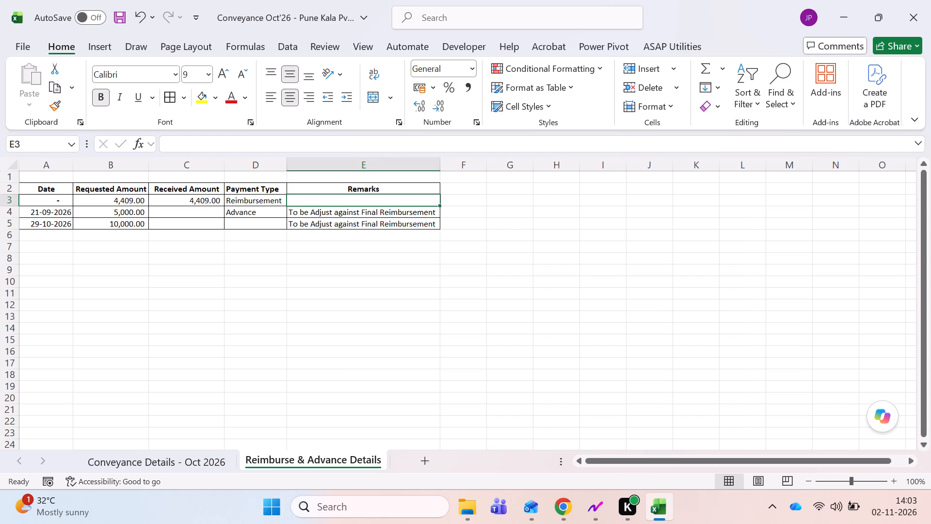
Insert a column before Payment Type and head it Pending Amount.
right_click(254, 165)
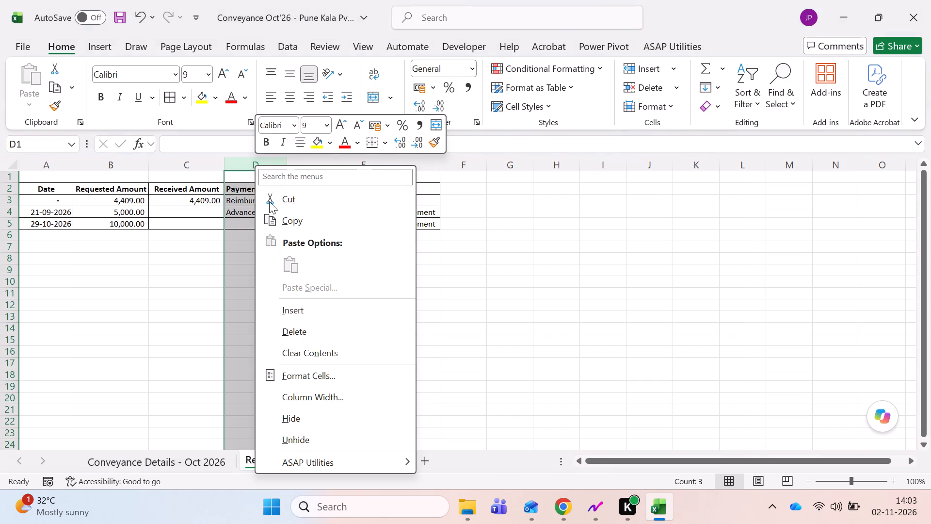
left_click(300, 311)
left_click(249, 187)
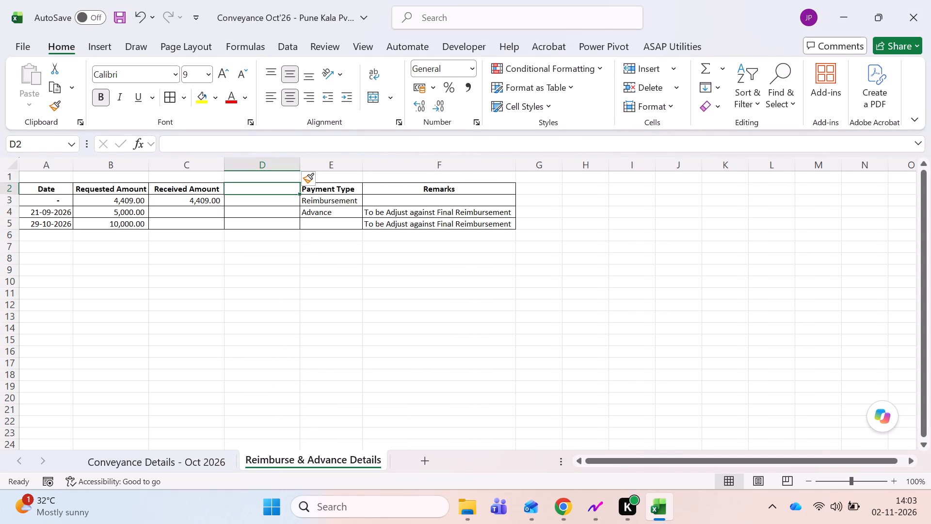
type("Pending AMo")
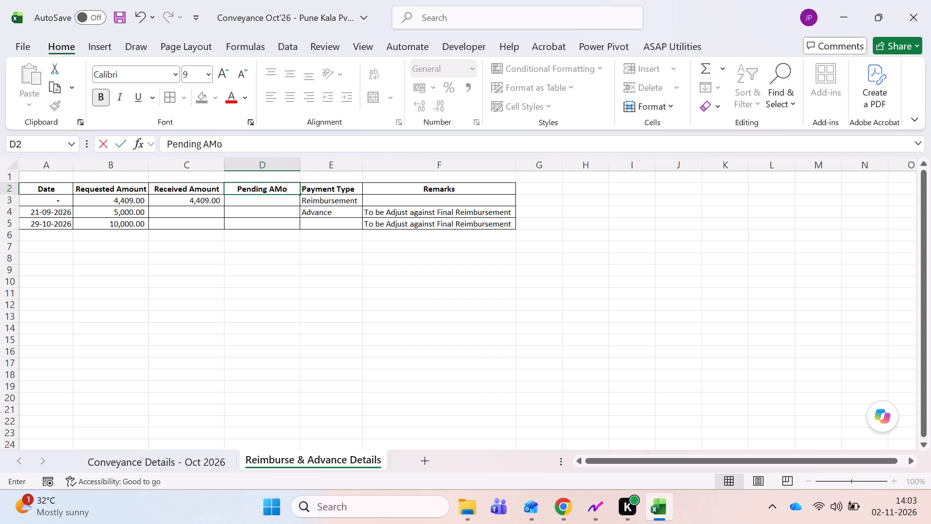
key("BackSpace")
key("BackSpace")
type("mount")
key("Return")
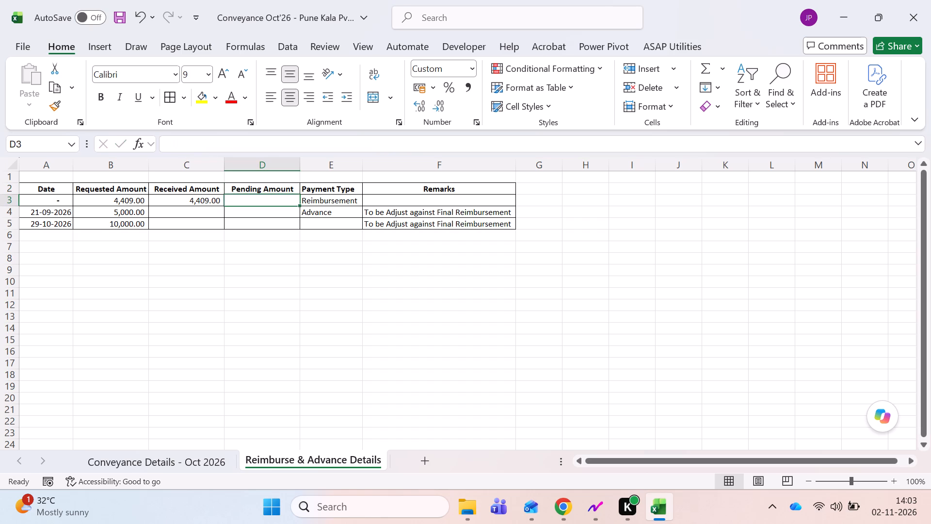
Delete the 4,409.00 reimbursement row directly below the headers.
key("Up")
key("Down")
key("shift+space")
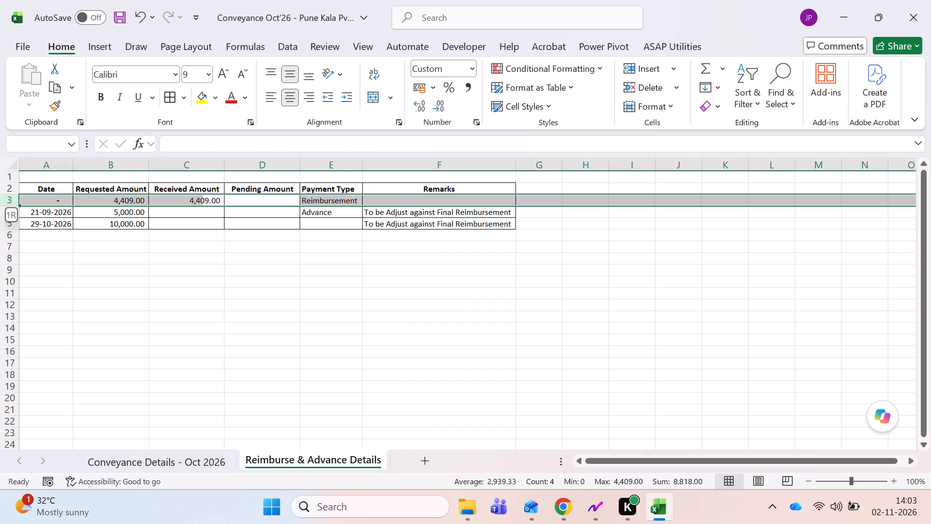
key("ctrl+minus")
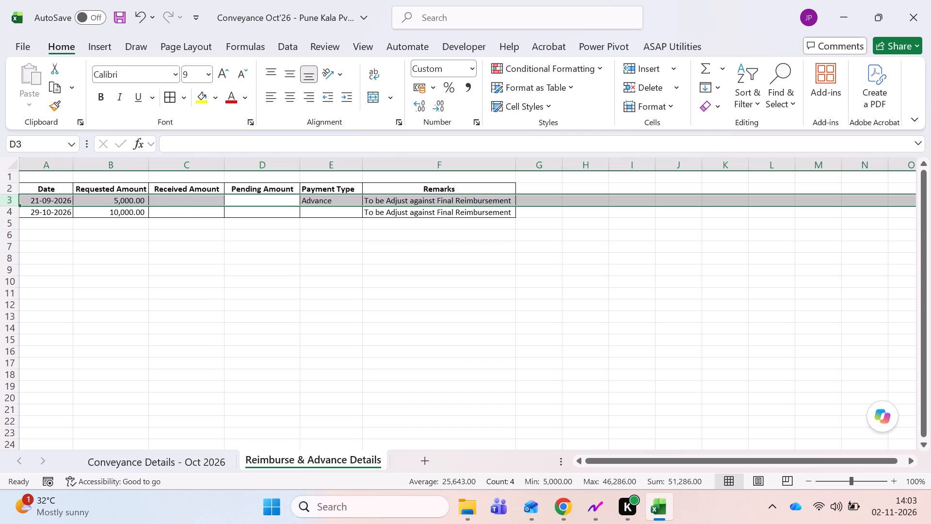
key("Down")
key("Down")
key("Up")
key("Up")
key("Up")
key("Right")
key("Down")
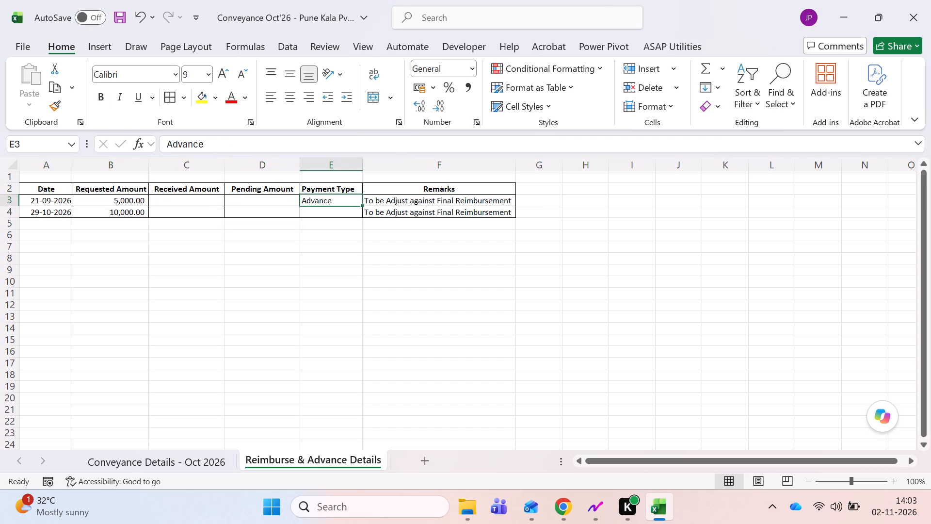
Enter 5000 as the 21-09-2026 row's received amount and calculate its pending amount with =B3-C3.
key("Left")
key("Left")
key("Left")
key("Left")
key("Left")
key("Right")
key("Right")
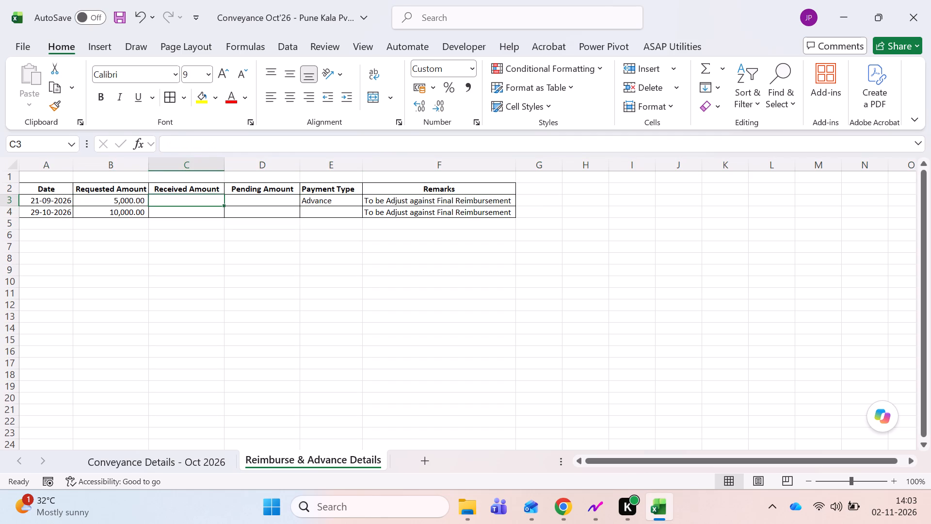
type("5000")
key("Tab")
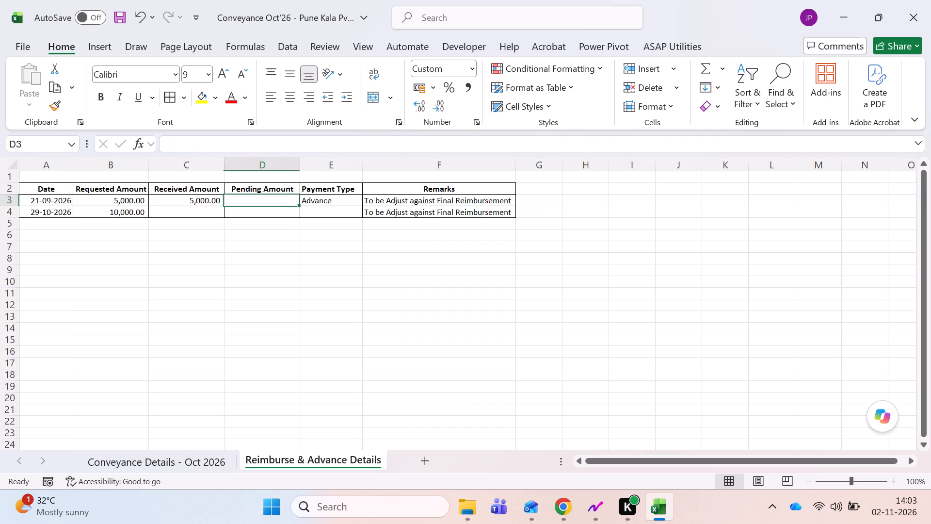
key("equal")
key("Left")
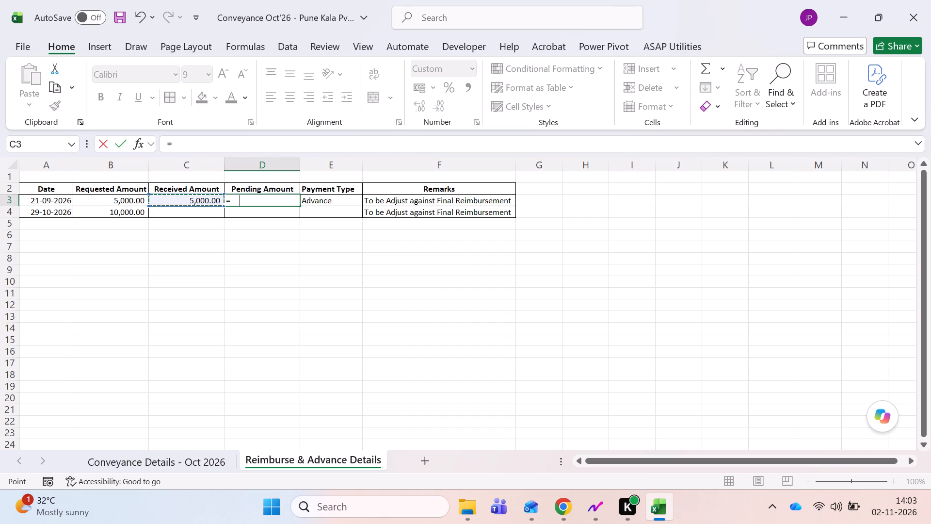
key("Left")
key("minus")
key("Left")
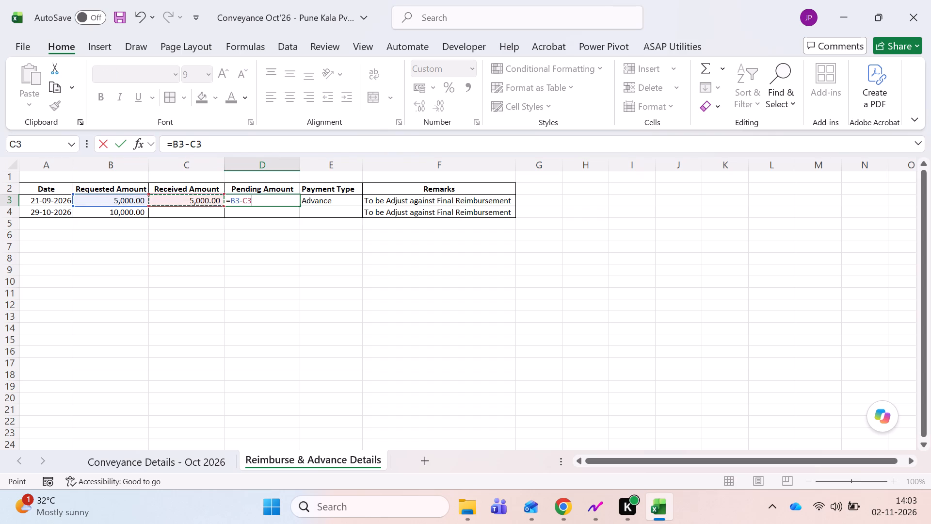
key("Tab")
Clear the 29-10-2026 row's remark and set its requested amount to 12622.
key("Tab")
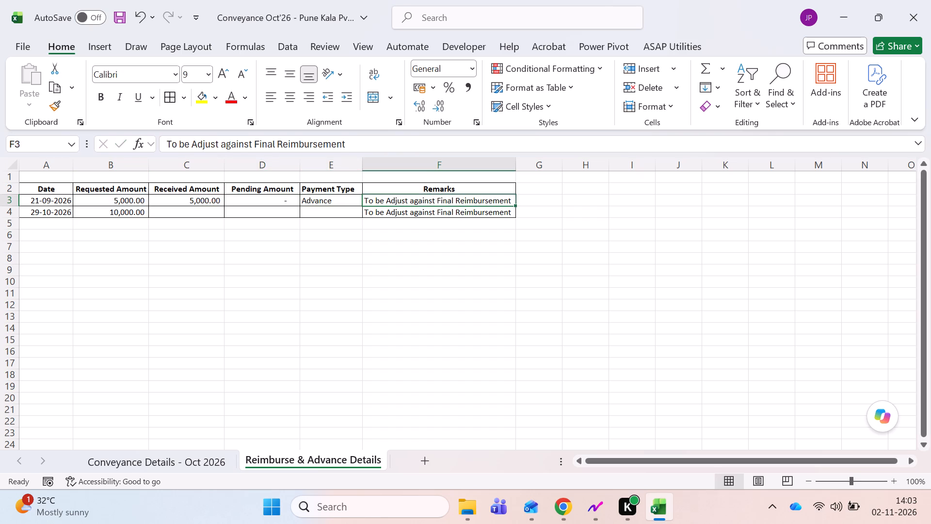
key("Down")
key("Delete")
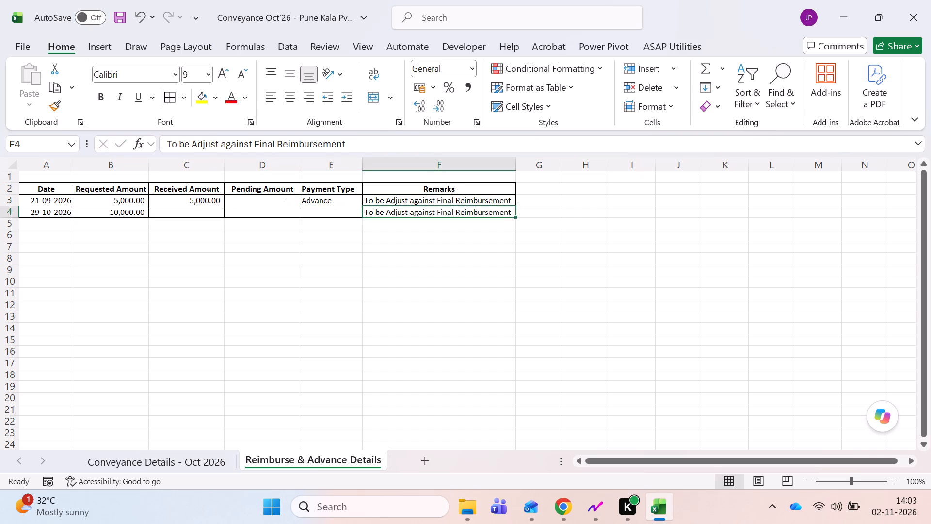
key("Left")
key("Left")
key("Left")
key("Left")
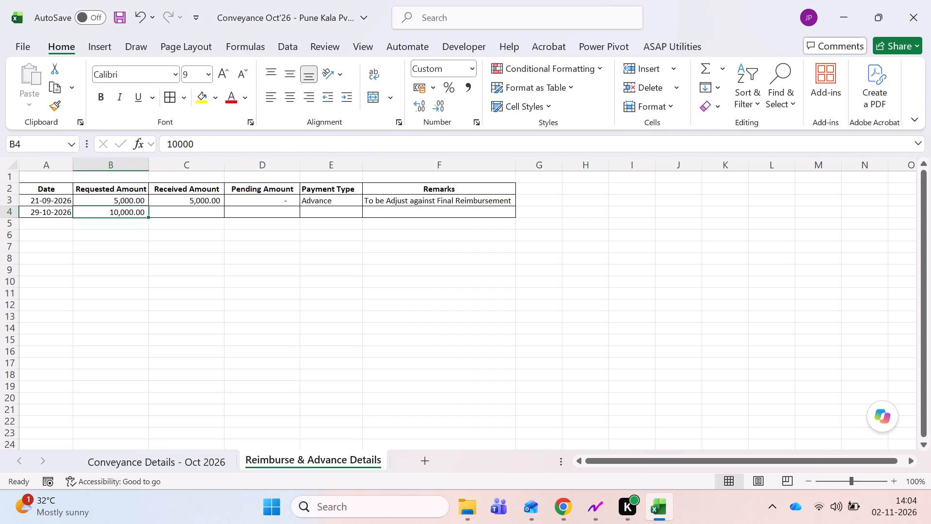
type("12622")
key("Tab")
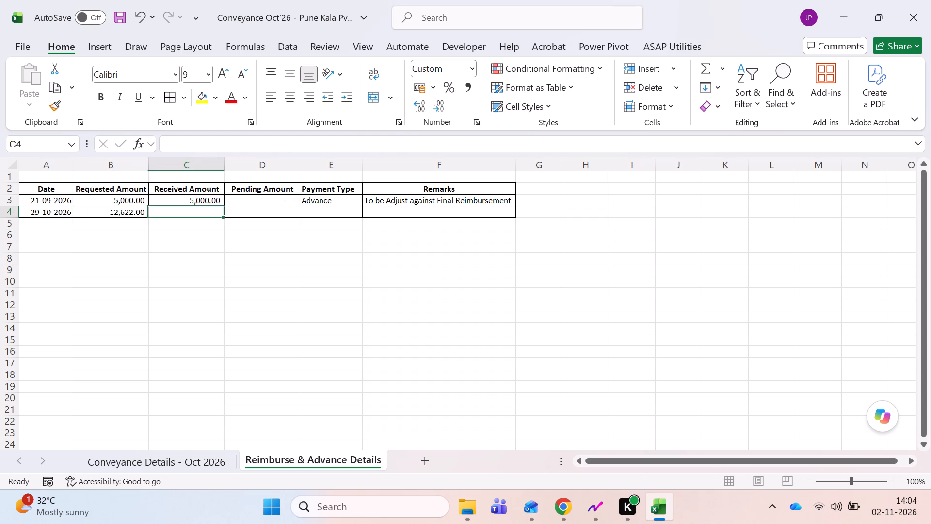
Enter the received amounts as formulas: =10000 for the 29-10-2026 row and =5000 for the 21-09-2026 row.
key("equal")
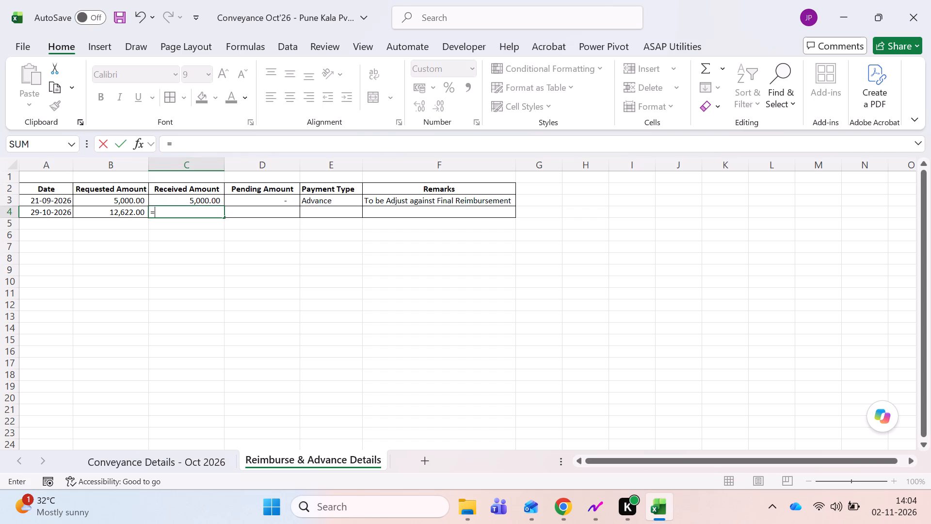
type("10000")
key("Tab")
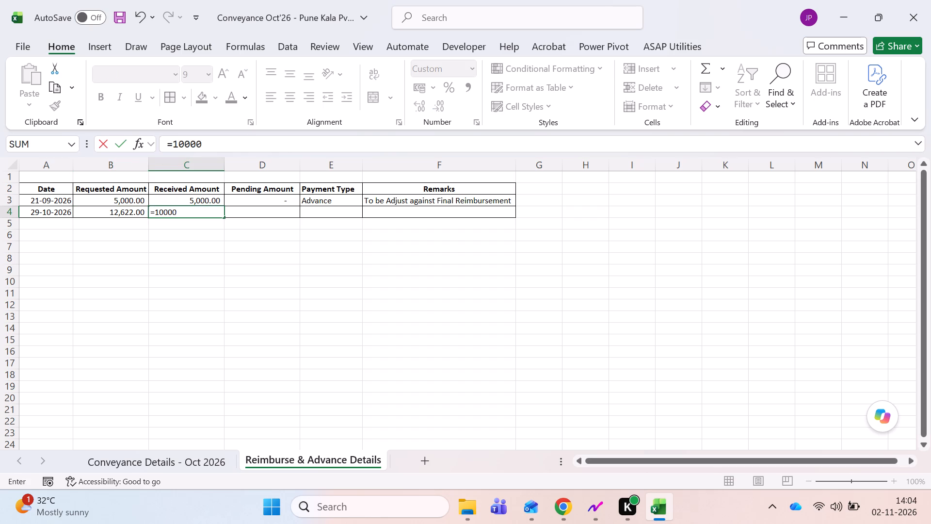
key("Left")
key("Up")
key("Down")
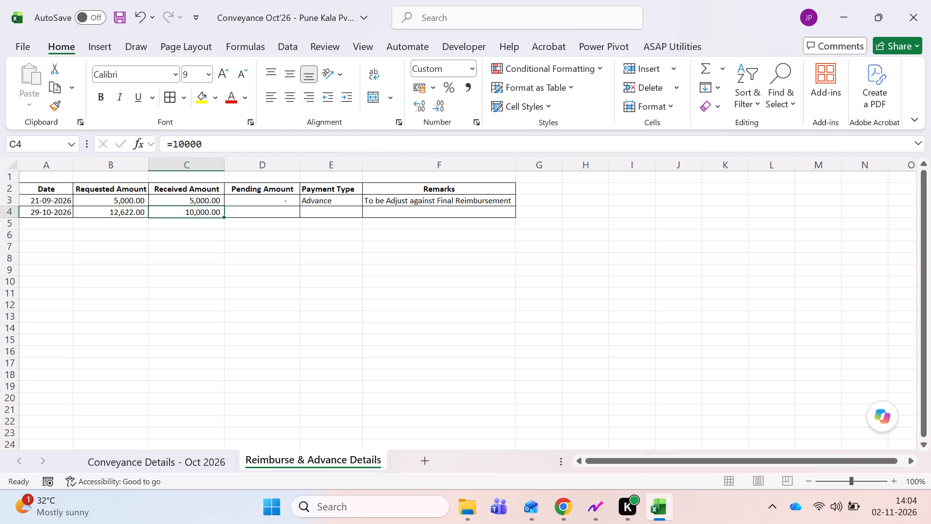
key("Up")
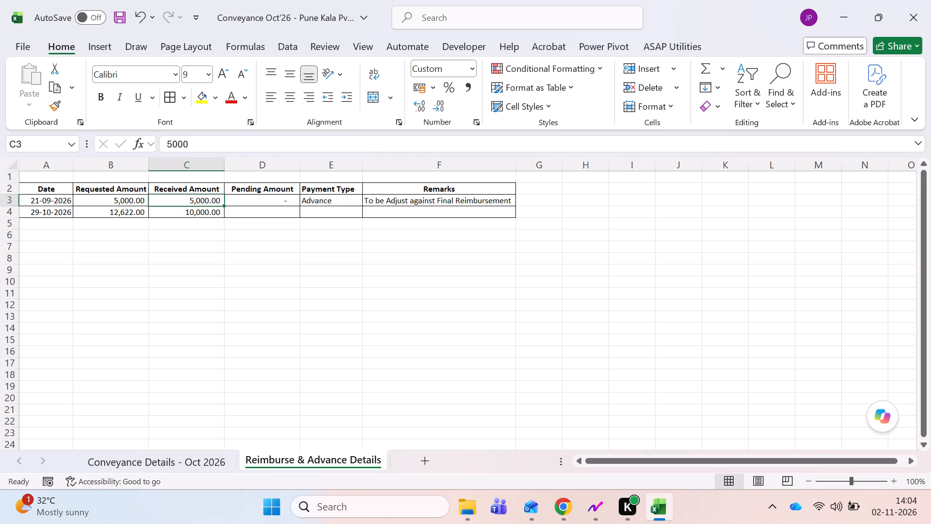
type("=5000")
key("Tab")
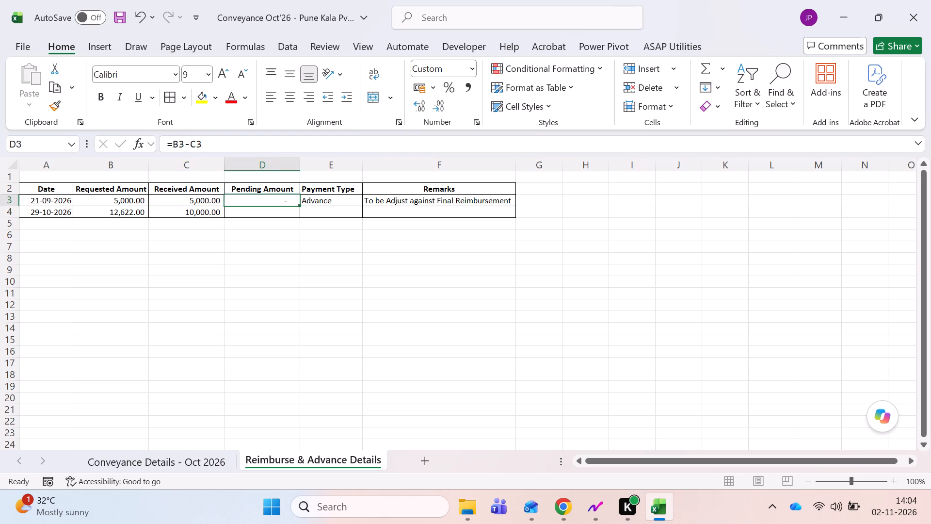
Copy the pending amount formula from the 21-09-2026 row to the 29-10-2026 row.
key("ctrl+c")
key("Down")
key("Return")
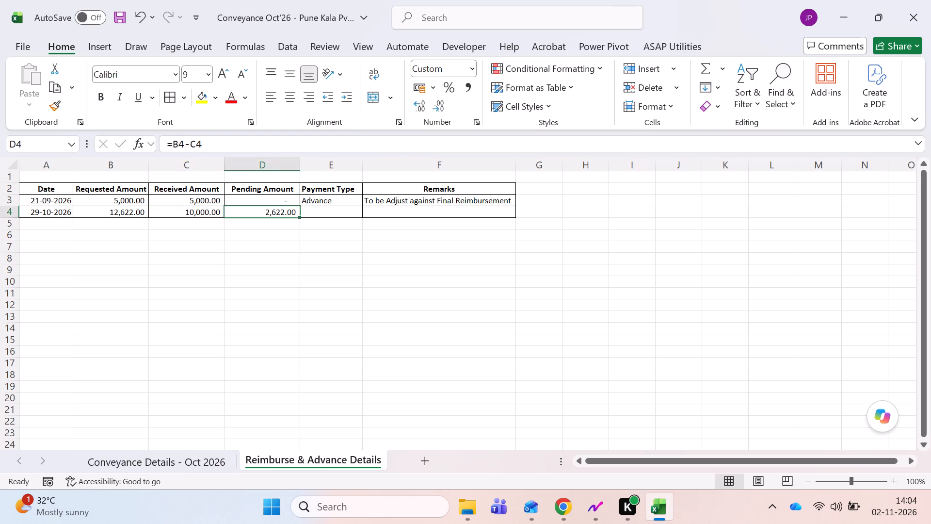
Enter Reimburement as the 29-10-2026 row's payment type.
key("Right")
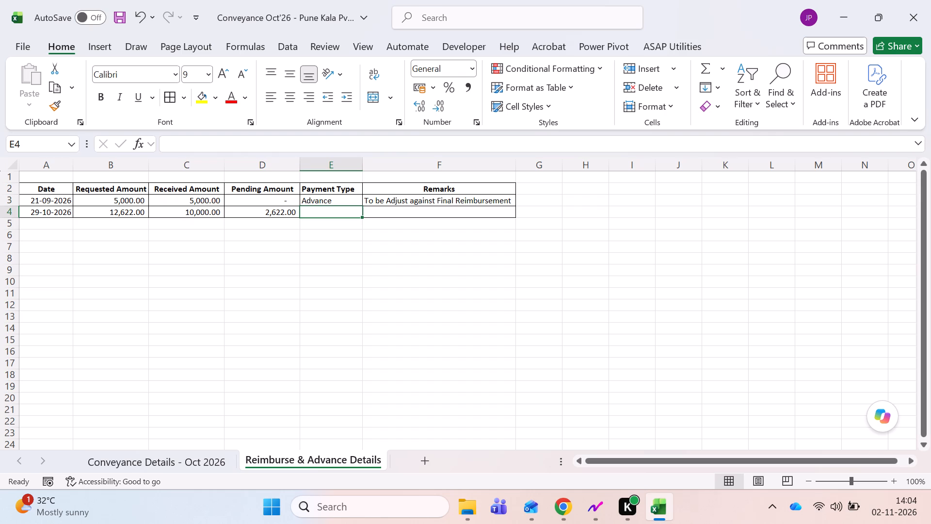
type("Reim")
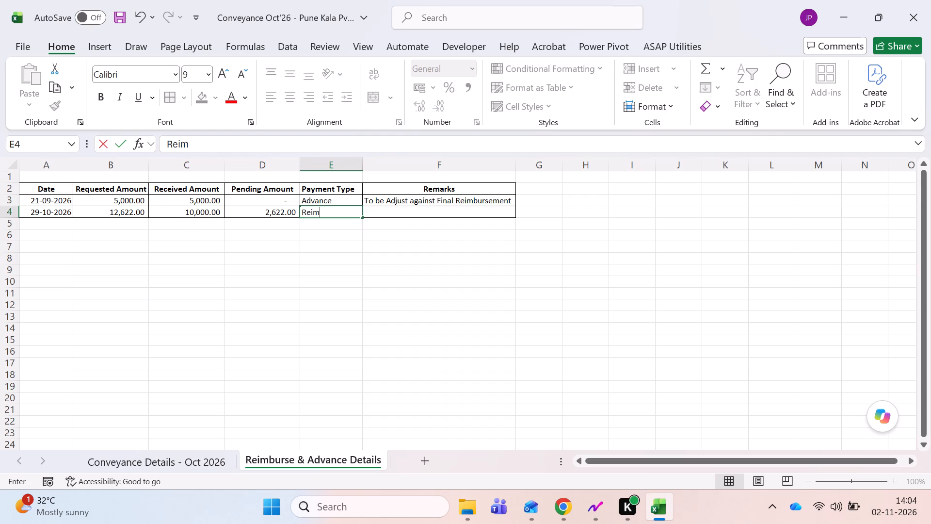
type("bu")
key("r")
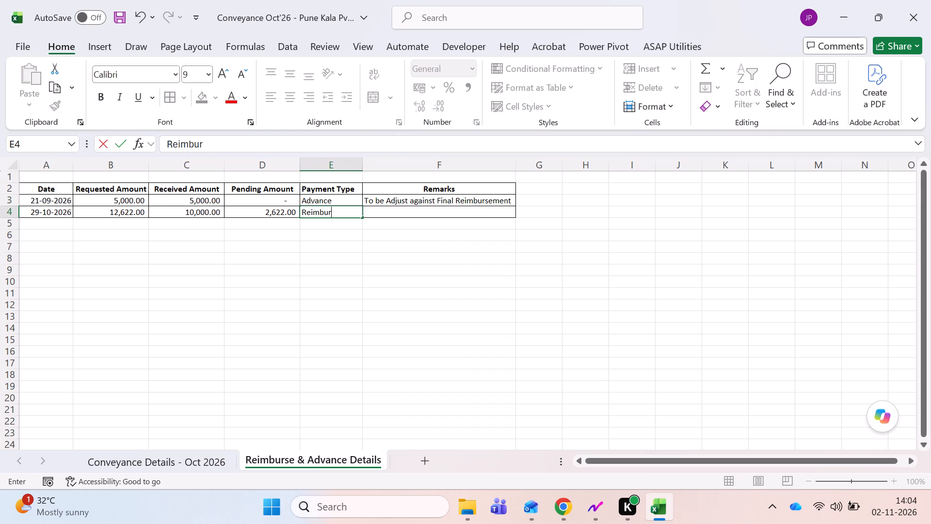
type("ement")
key("Tab")
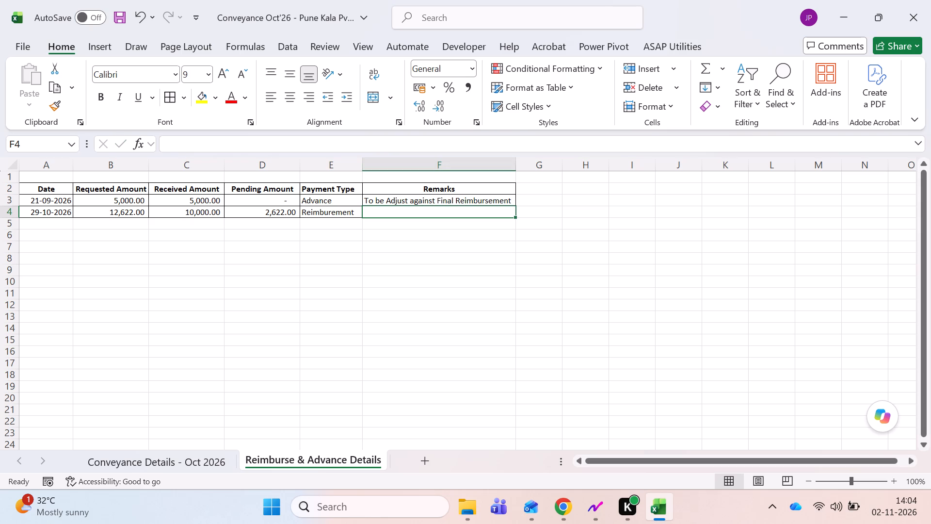
Enter the remark "For the month of Sep-26" for the 29-10-2026 row.
key("Left")
key("Left")
key("Left")
key("Left")
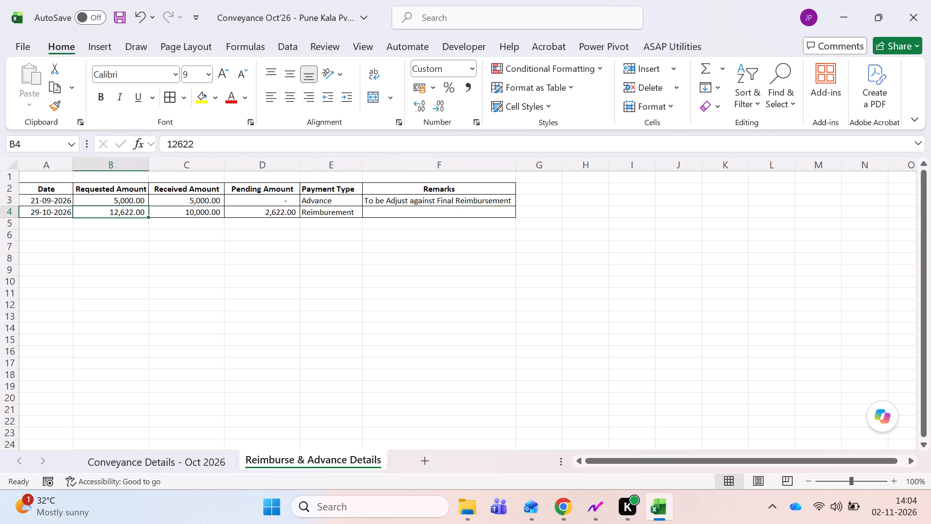
key("Right")
key("Right")
key("Right")
key("Right")
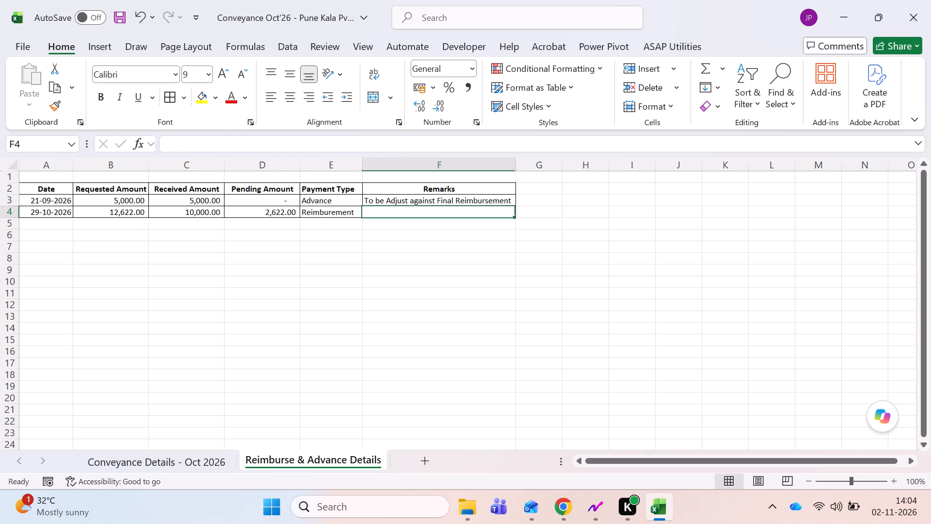
type("Sep")
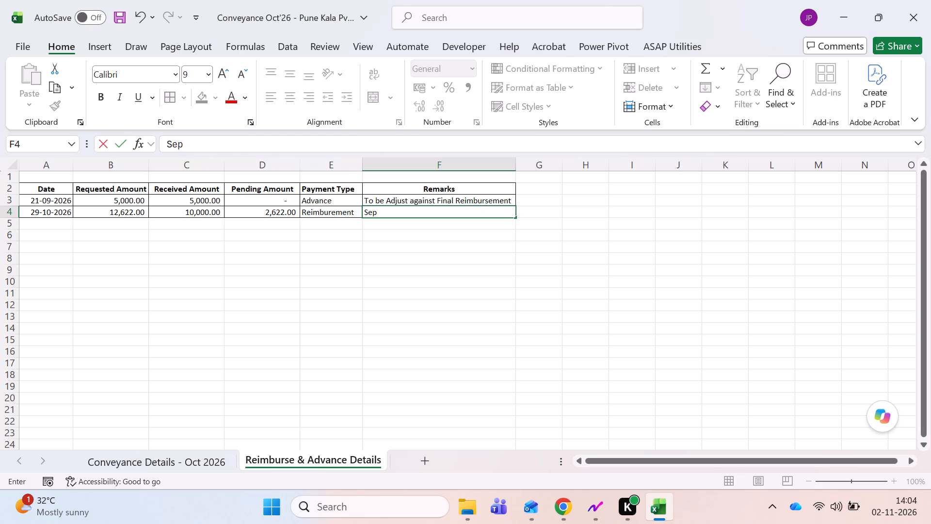
key("BackSpace")
key("BackSpace")
key("BackSpace")
key("BackSpace")
type("For t")
type("he")
key("space")
type("month of Sep")
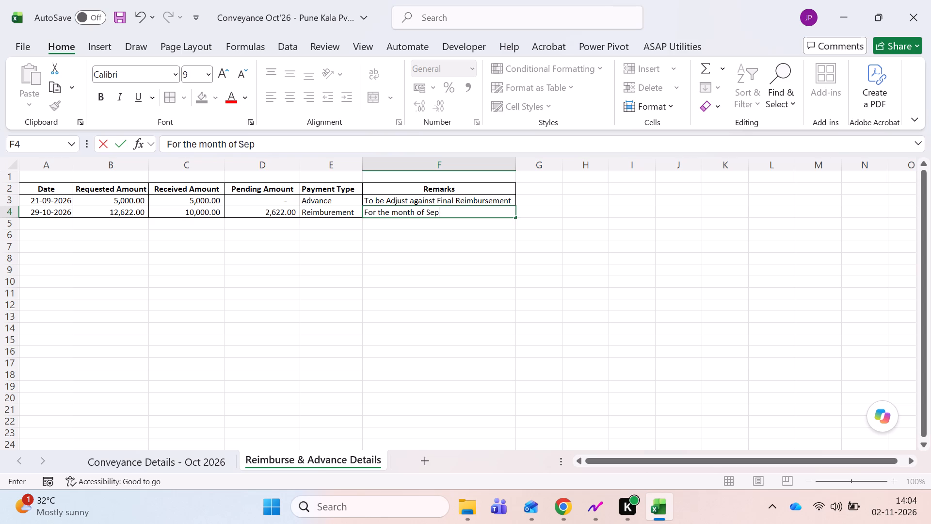
type("-26")
key("Return")
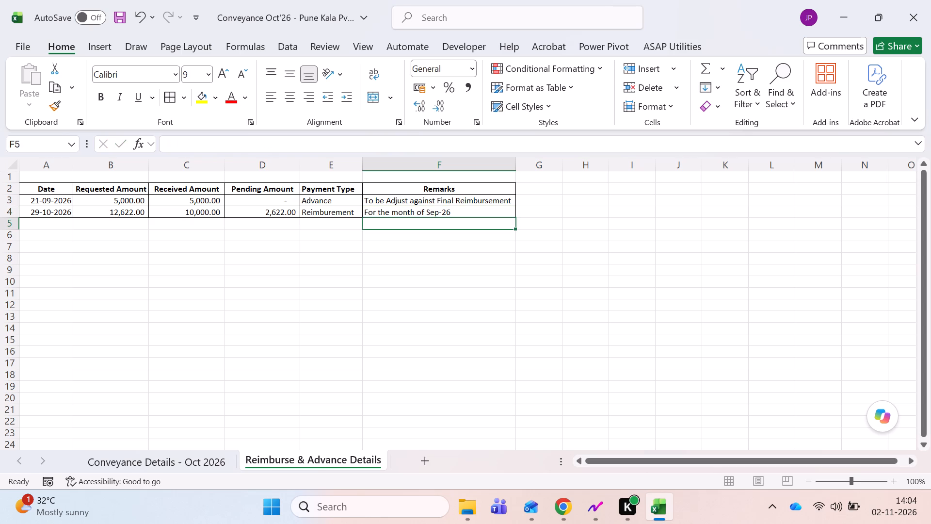
Insert a blank row above the table's header row.
key("ctrl+Left")
key("ctrl+Left")
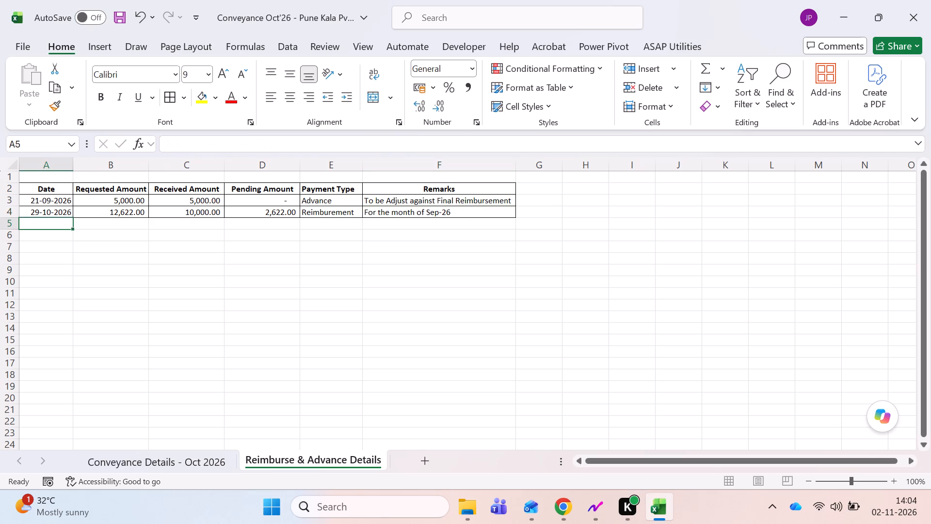
key("Up")
key("Up")
key("Up")
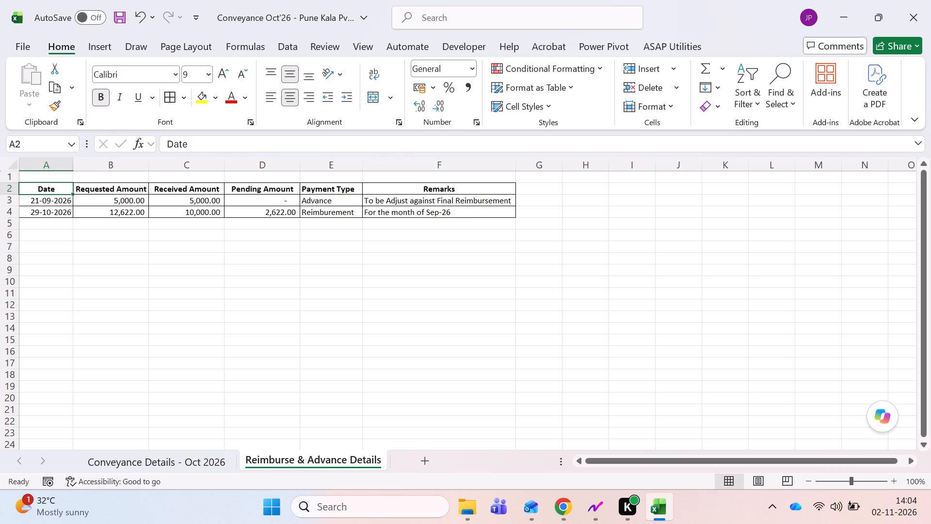
key("shift+space")
key("ctrl+shift+equal")
Add the date 02-11-2026 in a new row below the 29-10-2026 entry.
key("Down")
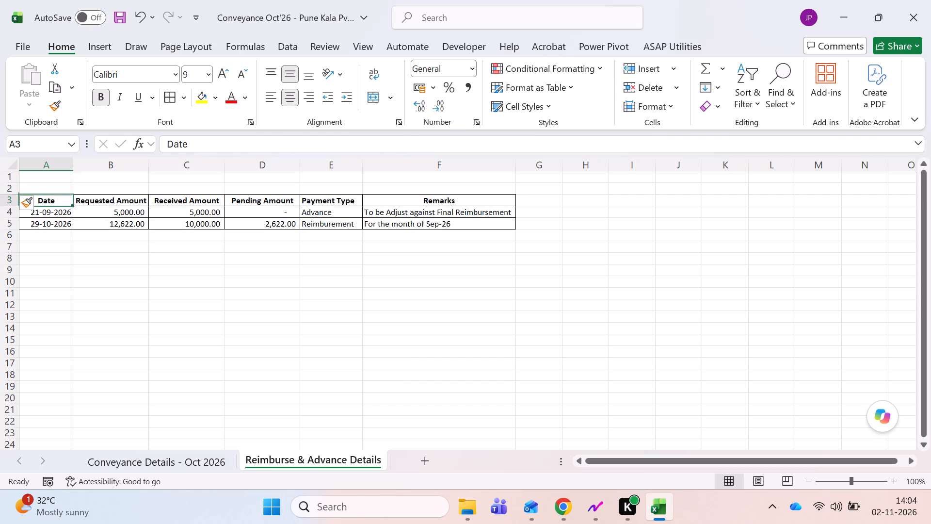
key("Down")
key("Down")
key("Down")
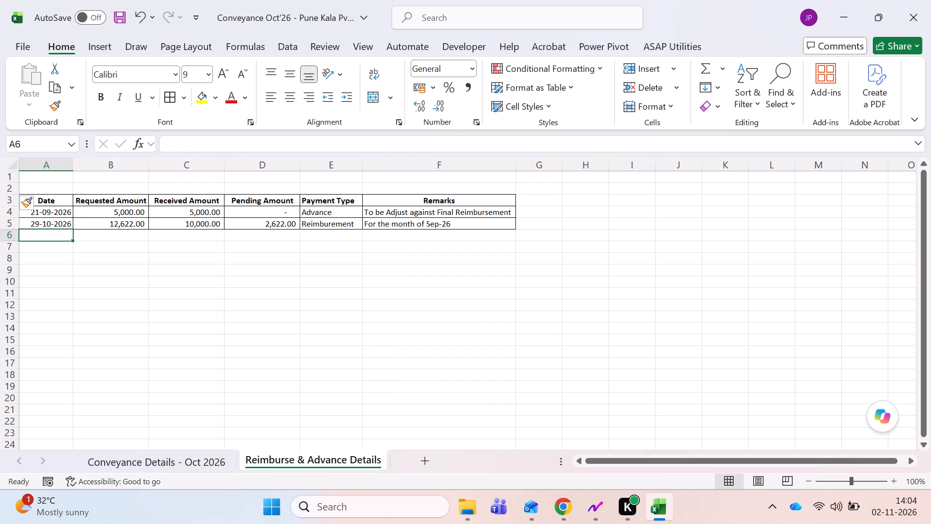
type("02-11-2026")
key("Tab")
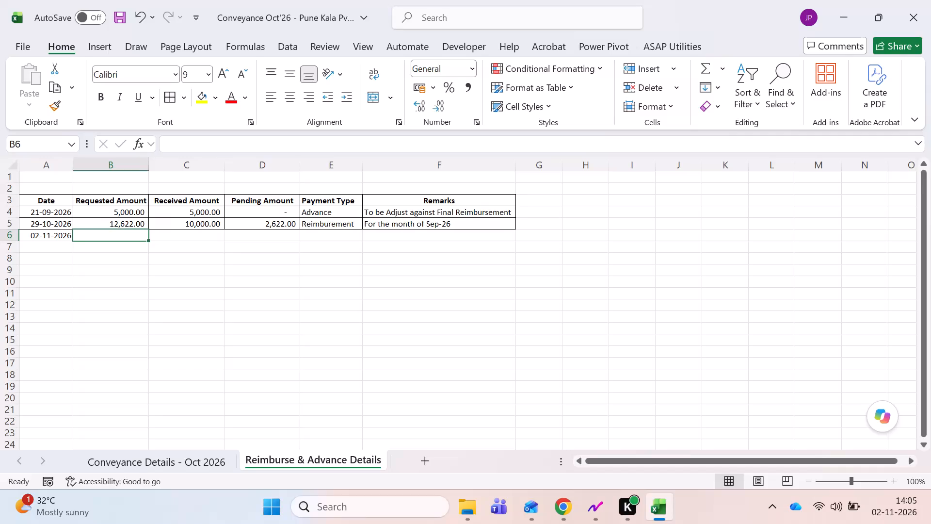
Copy the total expenses from the Conveyance Details - Oct 2026 sheet as a value into the 02-11-2026 row's requested amount.
key("ctrl+Page_Up")
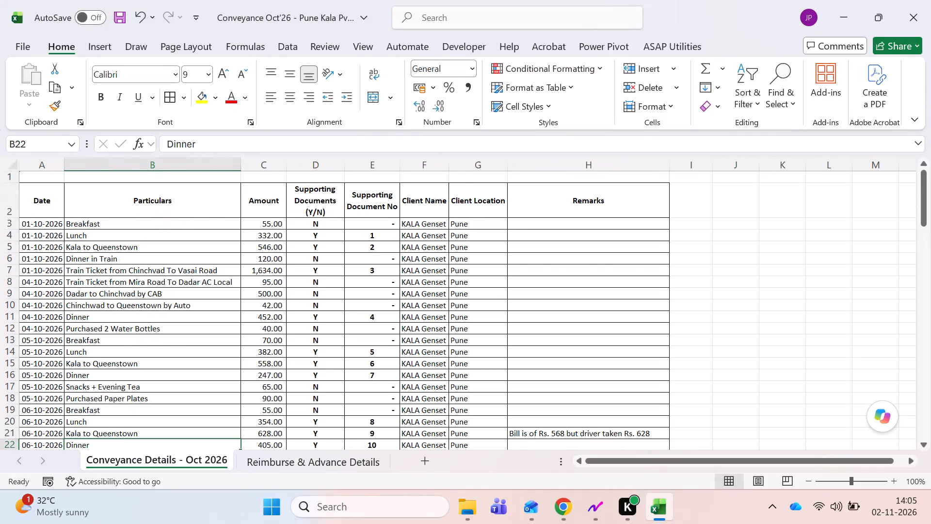
key("ctrl+Down")
key("Up")
key("Right")
key("ctrl+c")
key("ctrl+Page_Down")
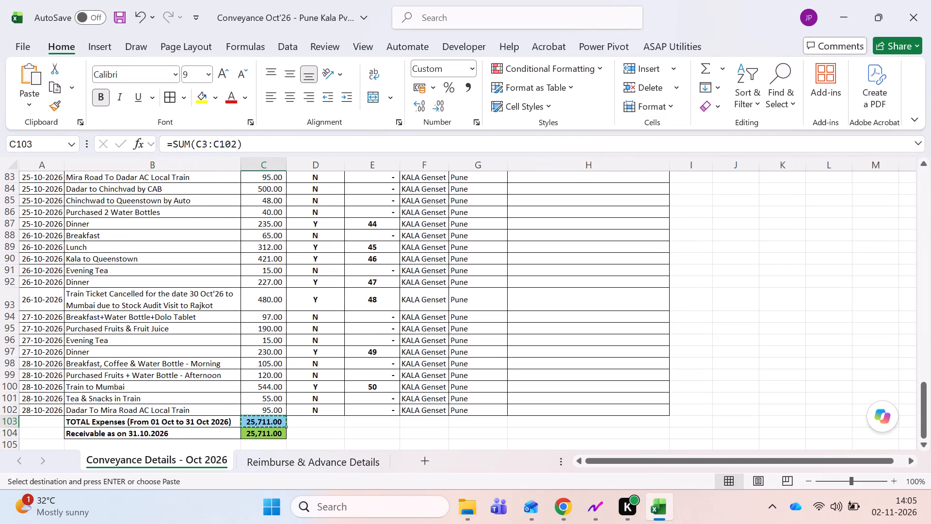
key("alt+e")
type("sv")
key("Return")
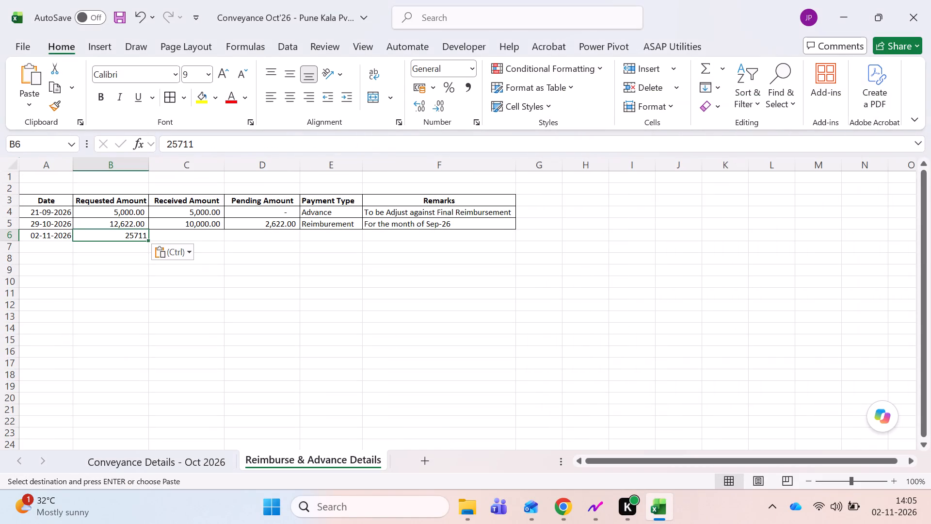
Copy the formatting of the 12,622.00 requested amount onto the 02-11-2026 row's requested amount.
key("Up")
key("alt+h")
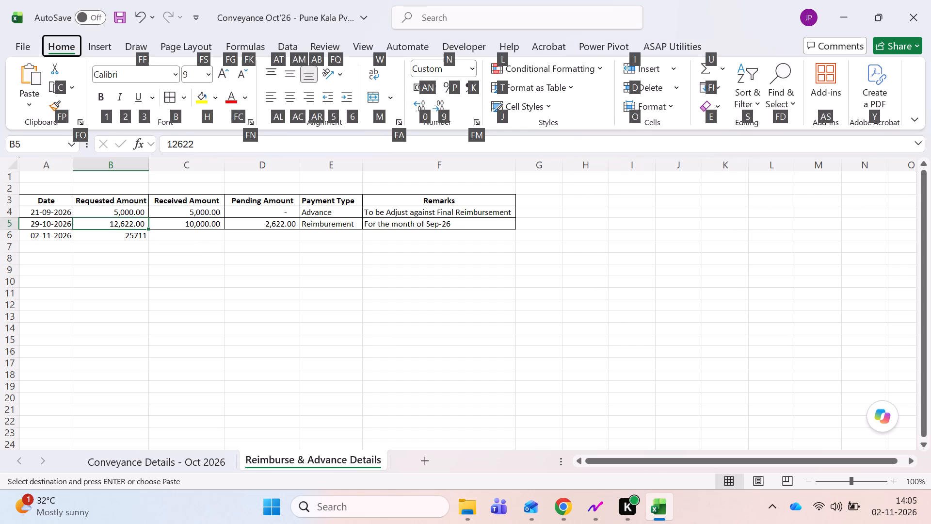
type("fp")
key("Down")
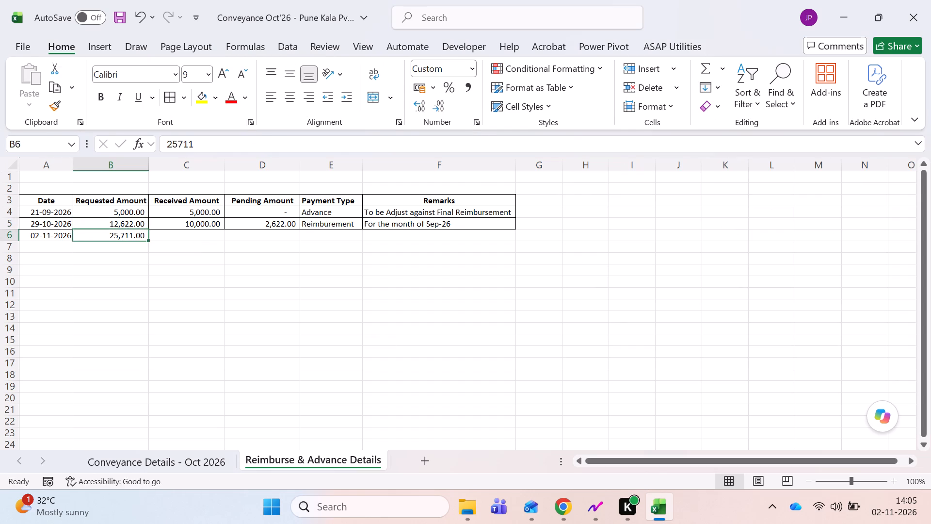
key("Right")
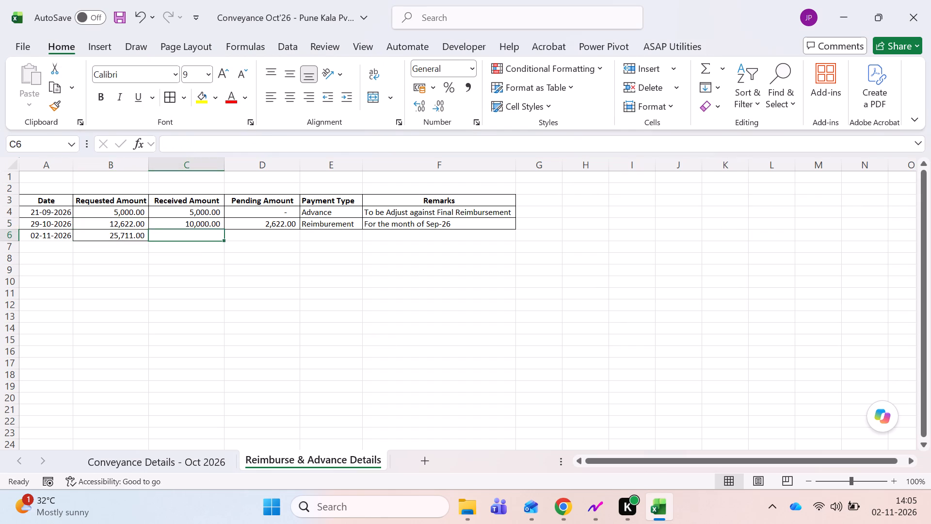
In the 02-11-2026 row, enter 0 as the received amount and fill down the pending amount formula and payment type from the row above.
key("0")
key("Tab")
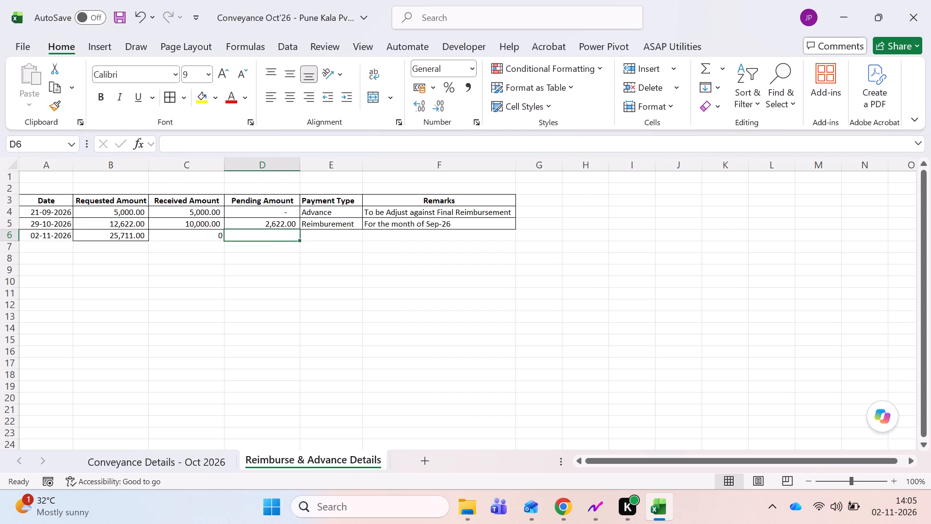
key("ctrl+d")
key("Right")
key("ctrl+d")
key("Right")
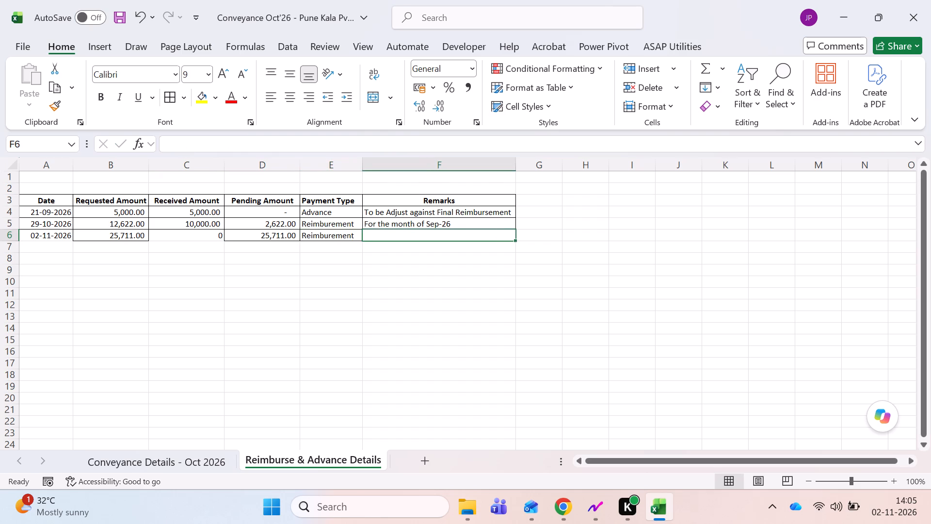
Enter the remark "For the month of Oct-26" in the 02-11-2026 row.
type("For")
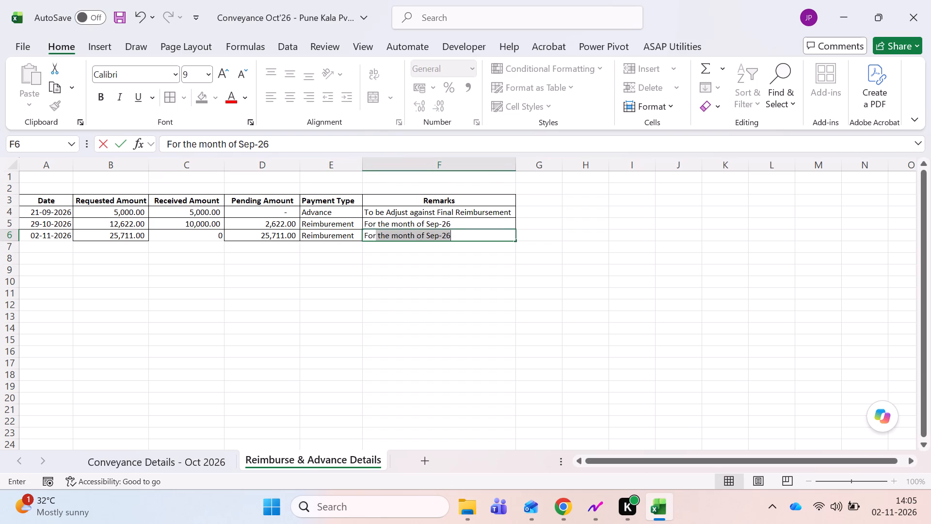
key("Tab")
key("Left")
key("F2")
key("Left")
key("Left")
key("Left")
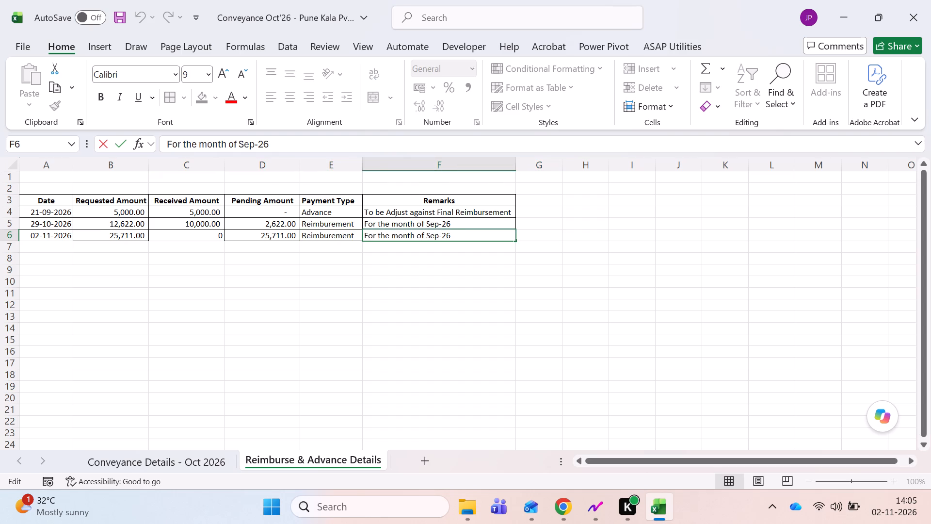
key("ctrl+shift+Left")
type("Oct")
key("Return")
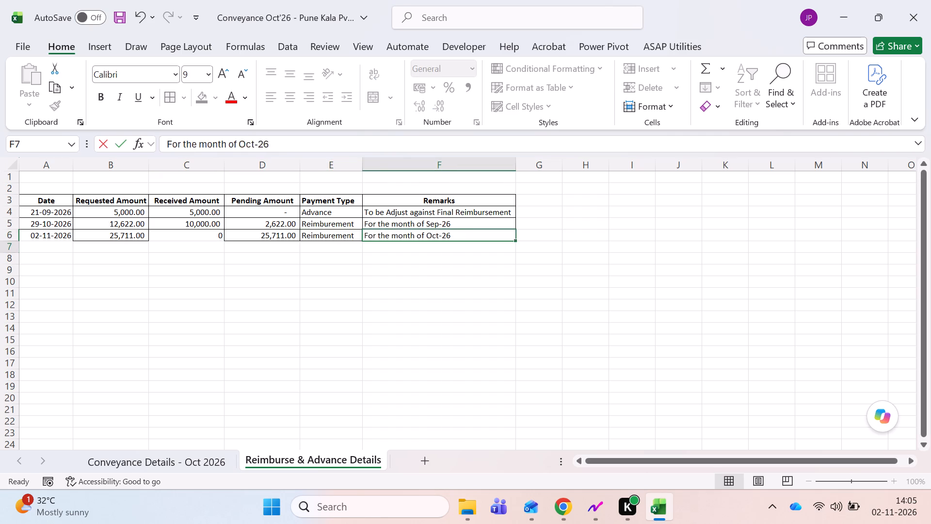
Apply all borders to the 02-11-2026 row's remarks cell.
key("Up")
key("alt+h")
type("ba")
Copy the formatting of the entire 29-10-2026 row onto the 02-11-2026 row.
key("ctrl+Left")
key("ctrl+Left")
key("Right")
key("Right")
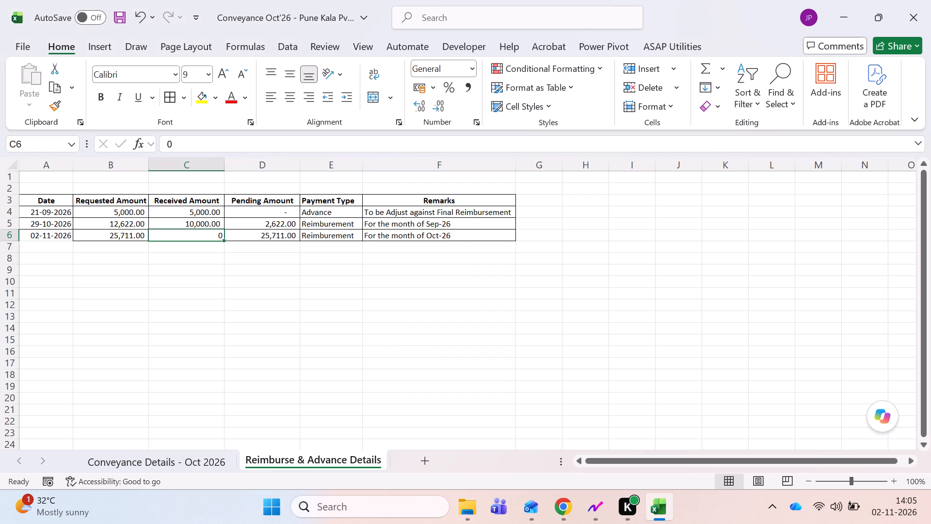
key("Right")
key("Up")
key("Up")
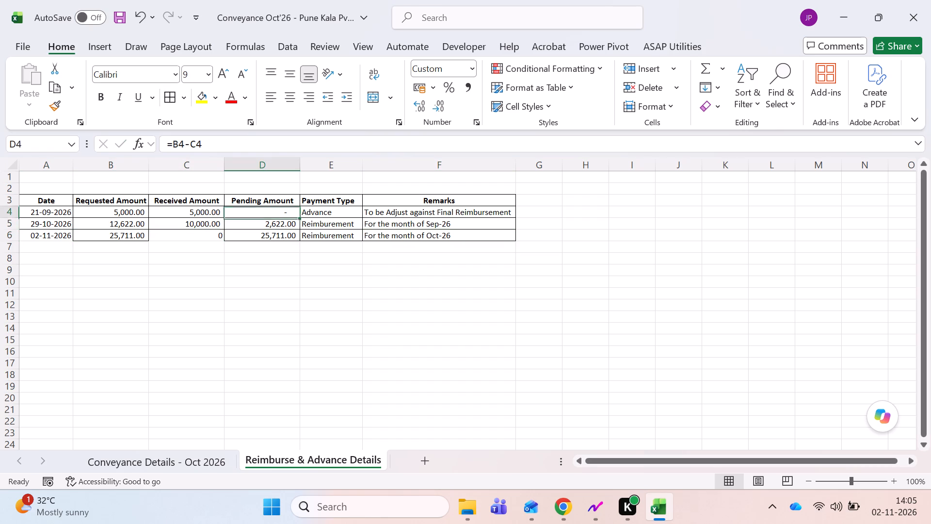
key("Down")
key("Down")
key("Down")
key("Left")
key("Up")
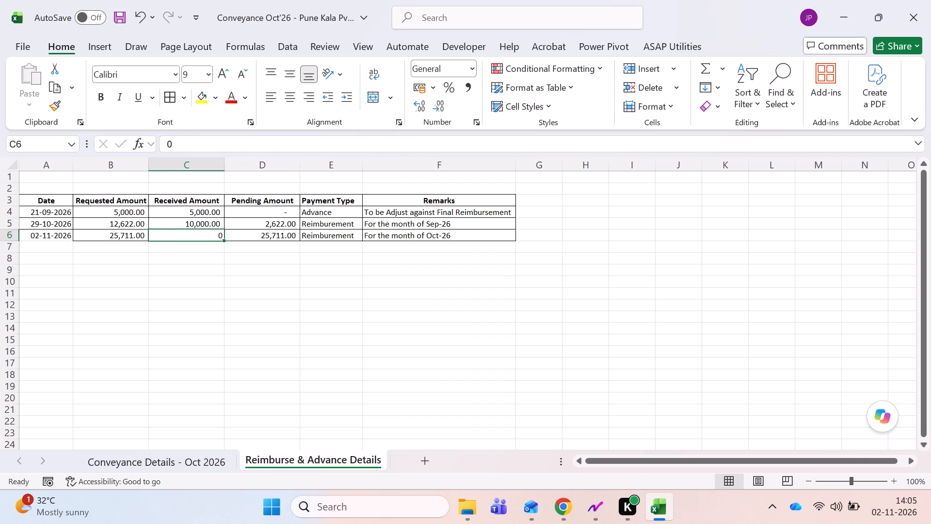
key("Up")
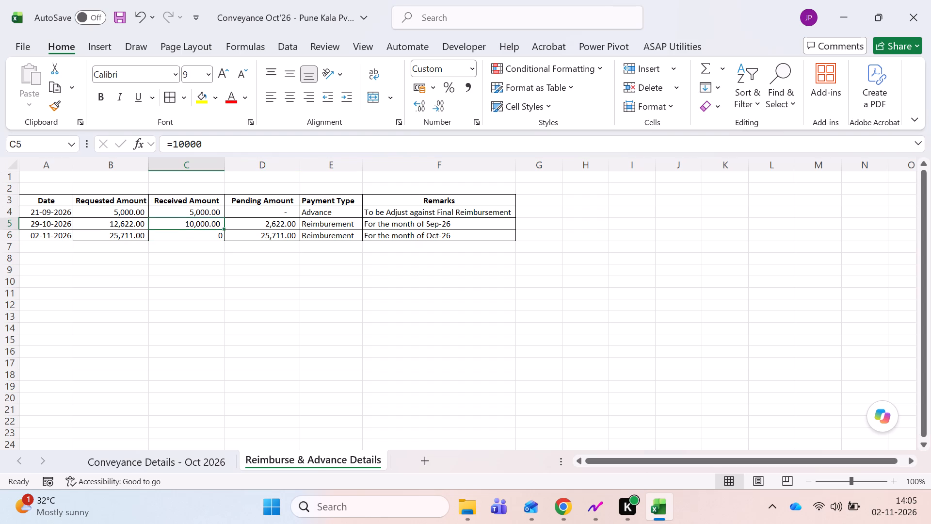
left_click(10, 224)
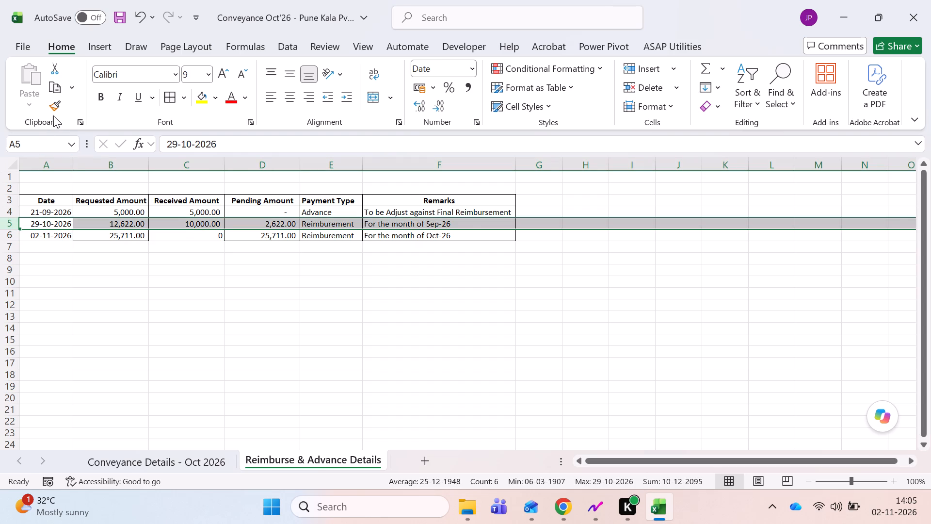
left_click(59, 113)
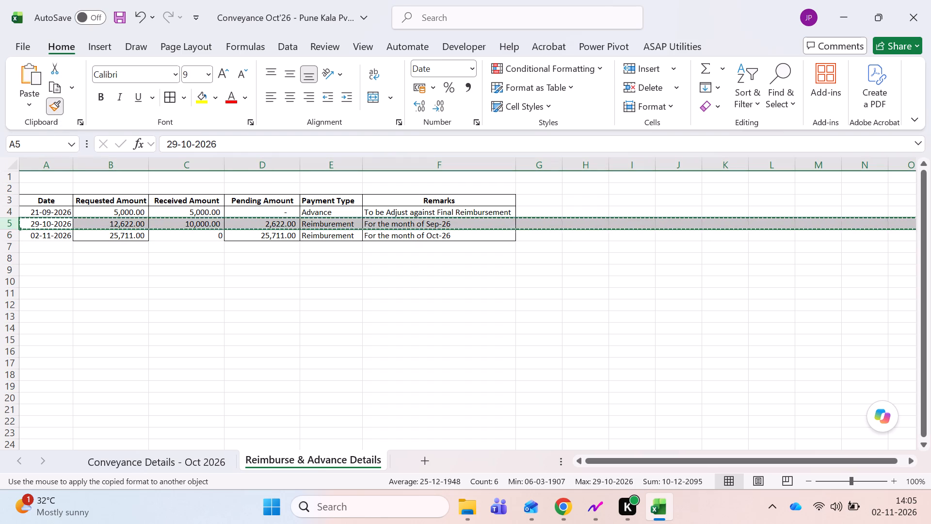
left_click(6, 233)
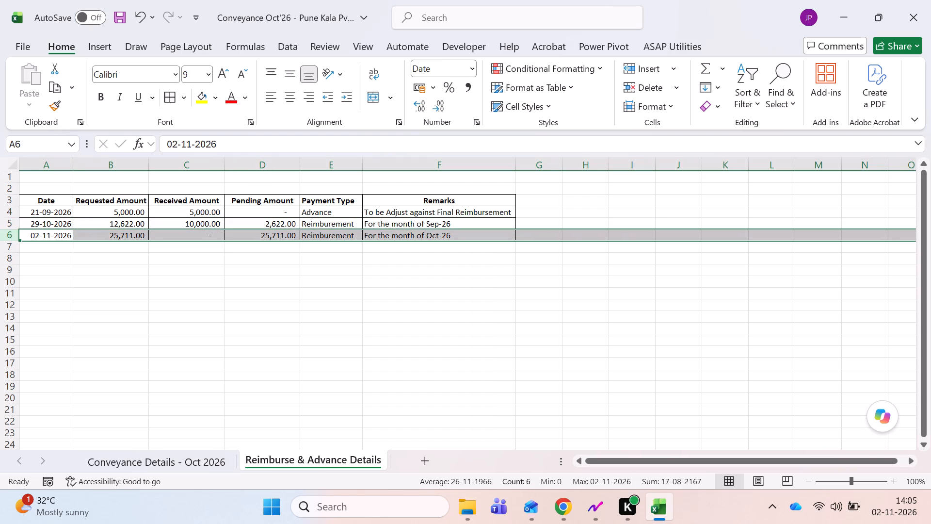
Add a bold sum of the Requested Amount column directly below the 02-11-2026 row.
left_click(150, 271)
left_click(163, 249)
key("Down")
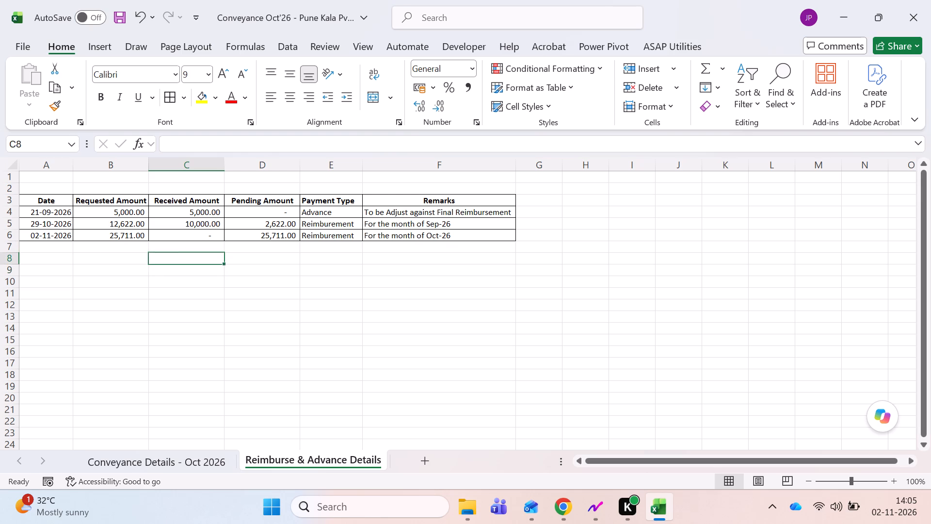
key("Left")
key("Up")
key("alt+equal")
key("Tab")
key("Left")
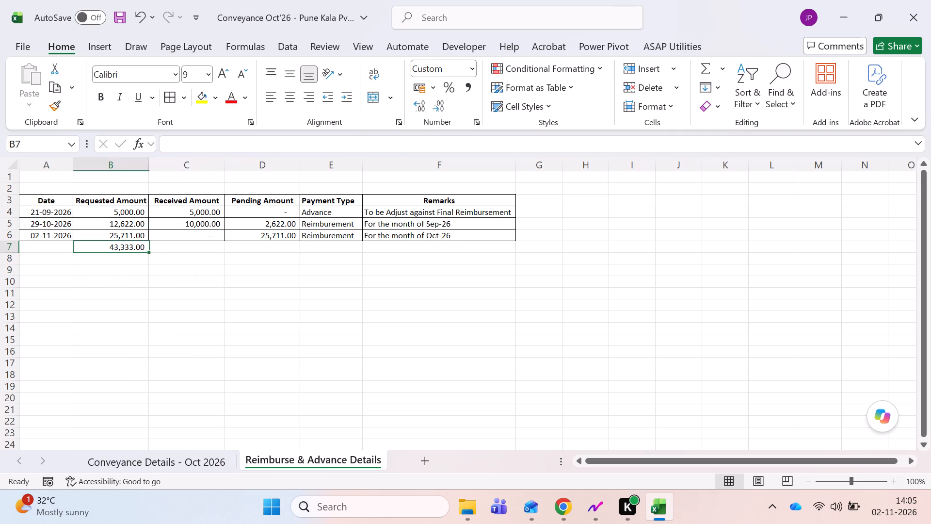
key("ctrl+b")
Add a bold sum of the Received Amount column in the same total row.
key("Right")
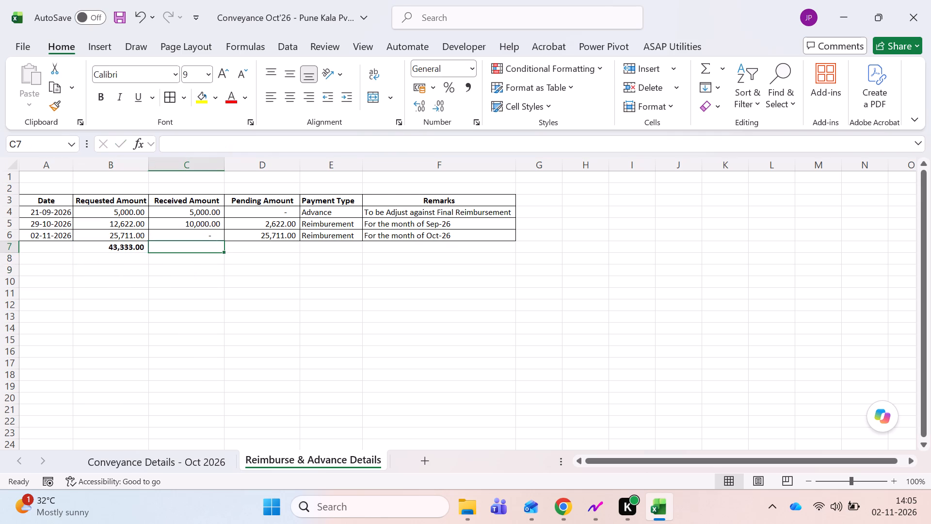
key("alt+equal")
key("Tab")
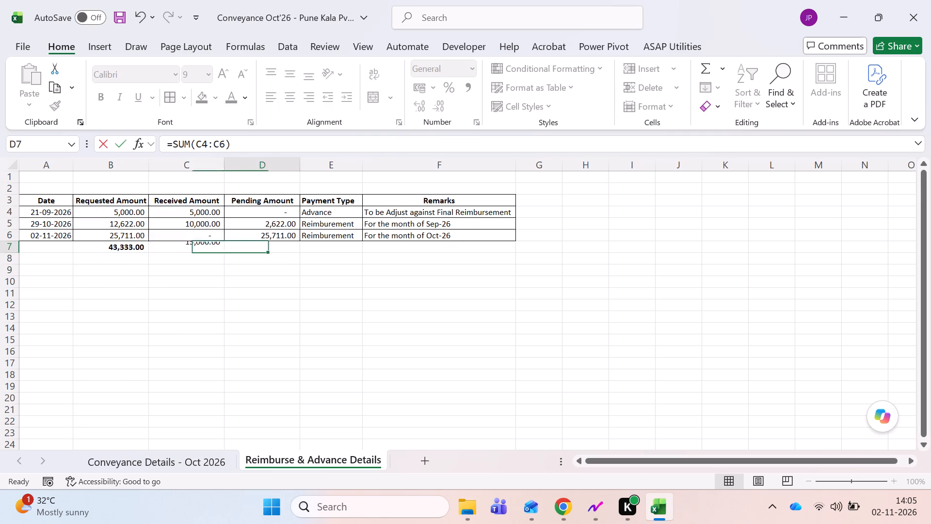
key("Left")
key("ctrl+b")
Add a bold sum of the Pending Amount column in the total row.
key("Right")
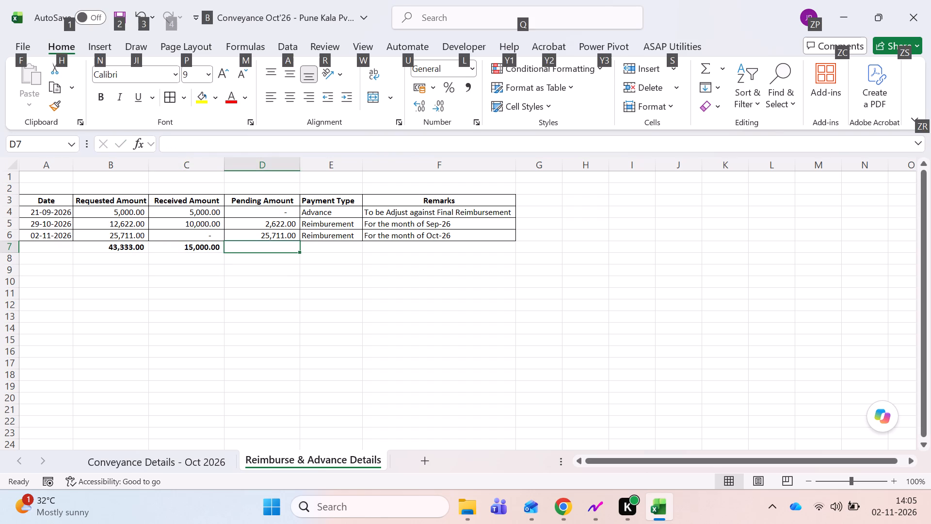
key("alt+equal")
key("Tab")
key("Left")
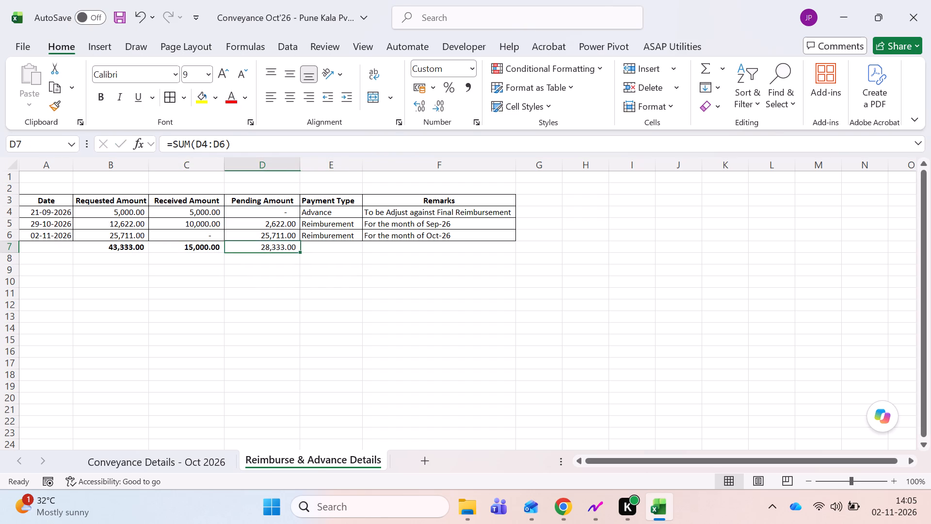
key("ctrl+b")
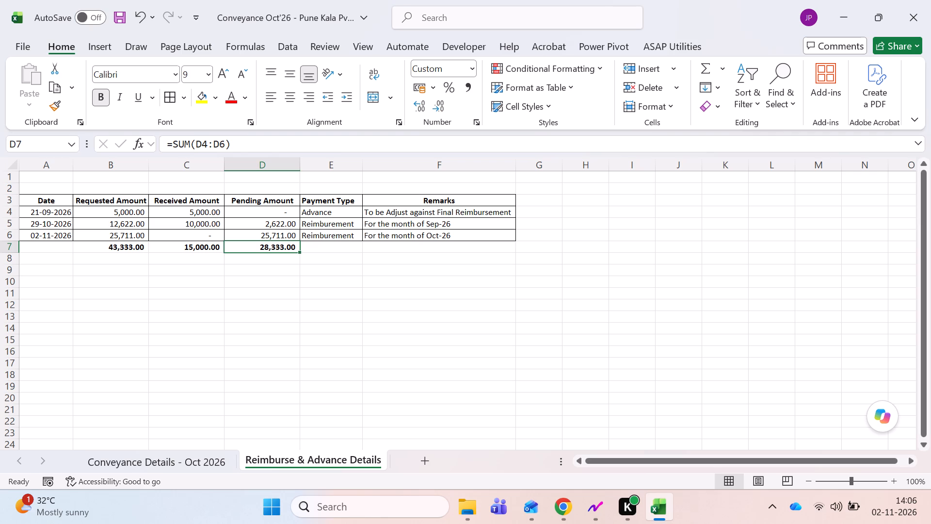
Examine the requested and pending amounts of the two reimbursement rows and compare their sums with the column totals.
key("Left")
key("Left")
key("Left")
key("Down")
key("Up")
key("Down")
key("Up")
key("Right")
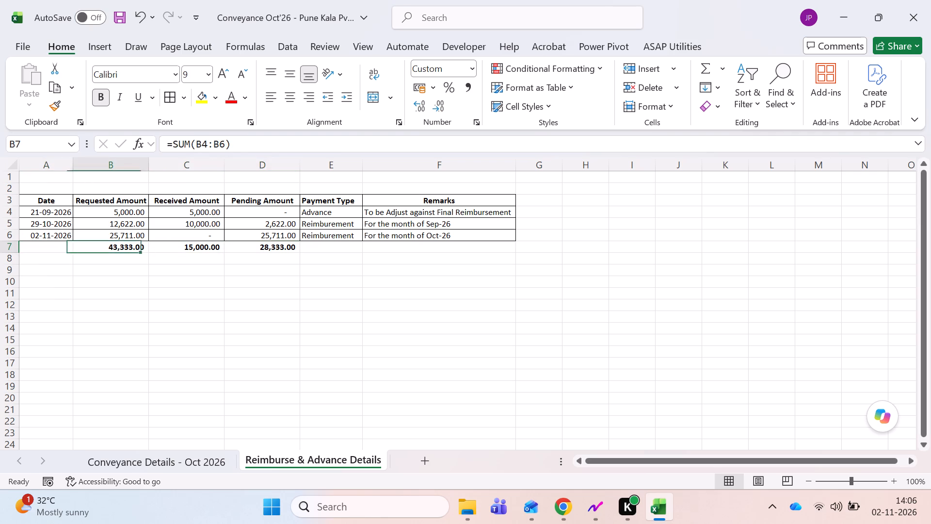
key("Up")
key("Up")
key("shift+Down")
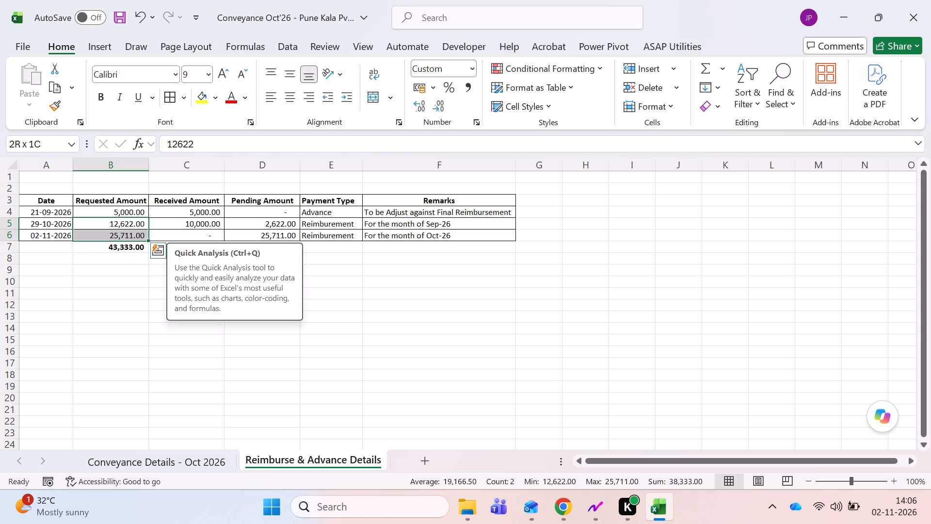
left_click(455, 333)
key("Up")
key("Up")
key("Up")
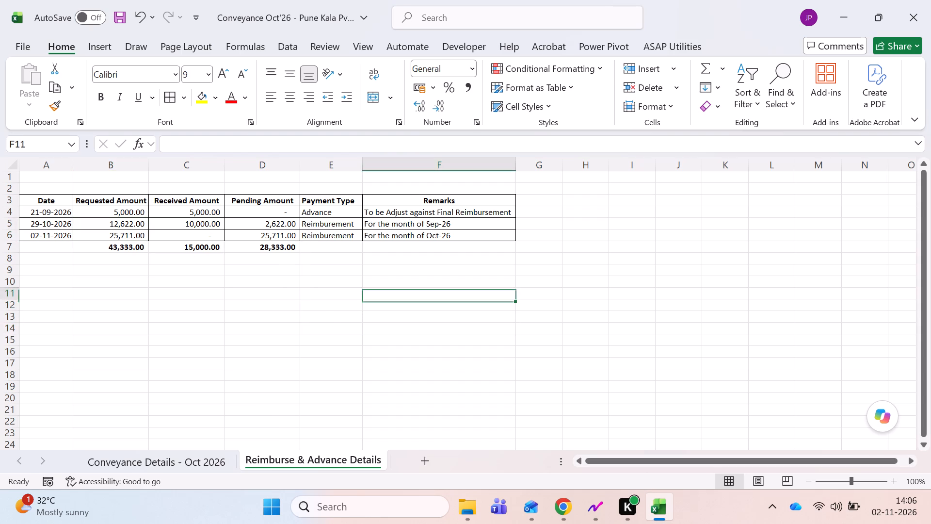
key("Up")
key("Up")
key("Up")
key("Up")
key("Left")
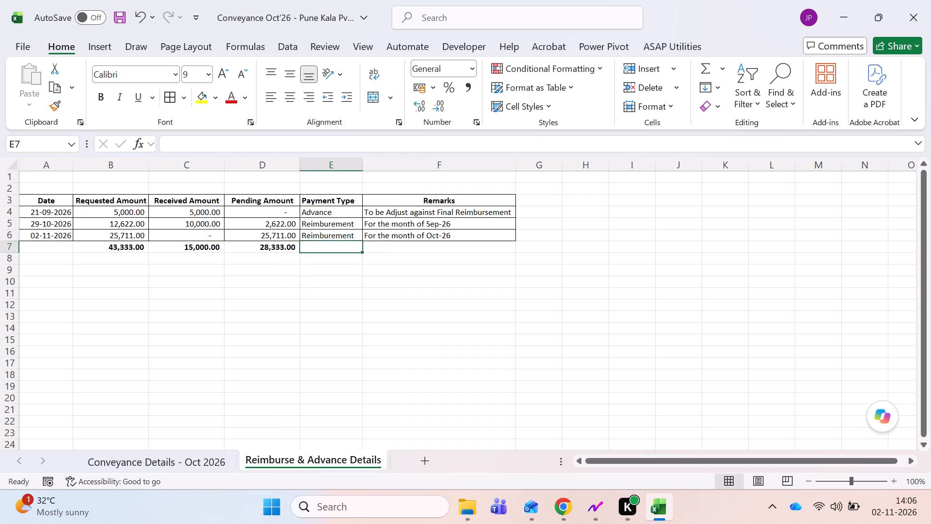
key("Left")
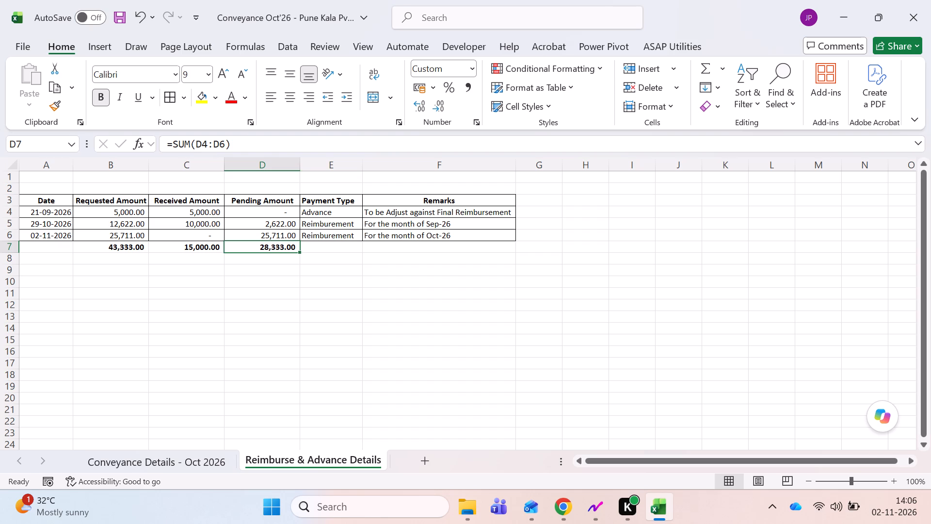
key("Up")
key("Up")
key("shift+Down")
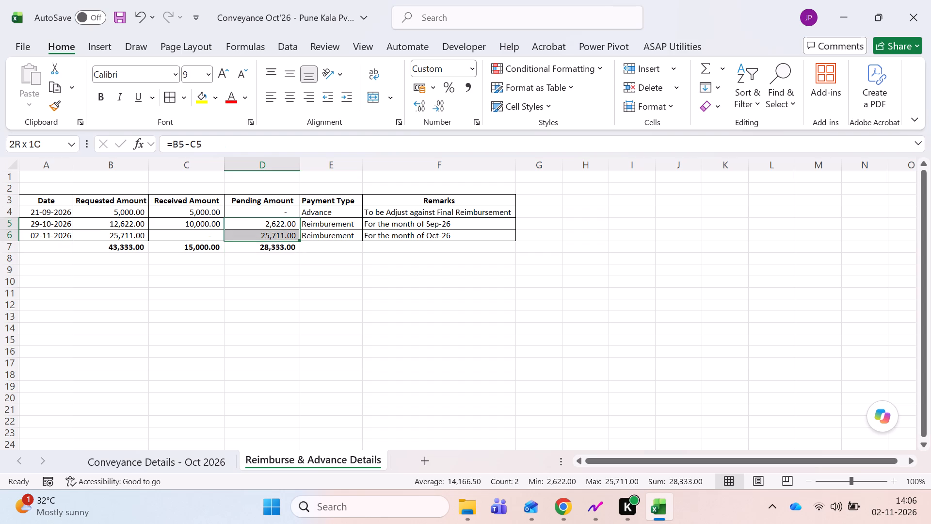
key("Left")
key("Left")
key("shift+Down")
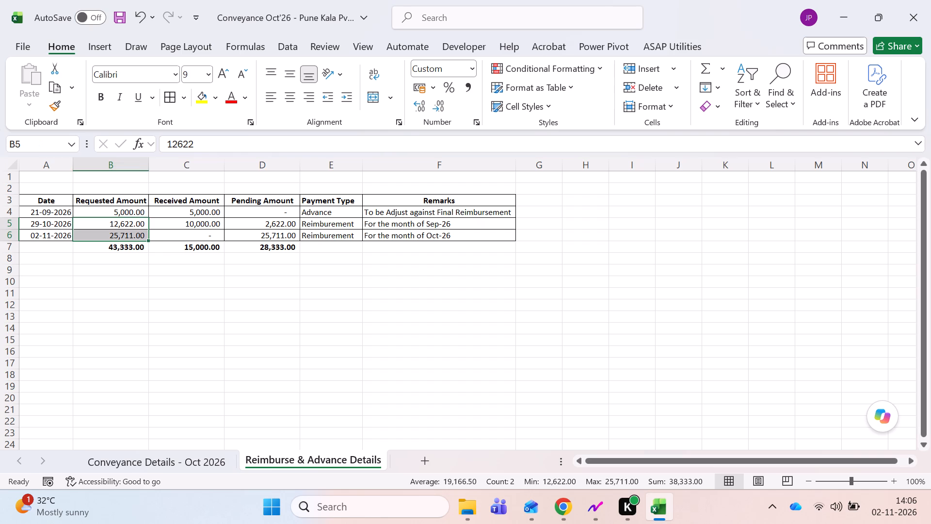
key("Right")
key("Right")
key("Right")
key("Left")
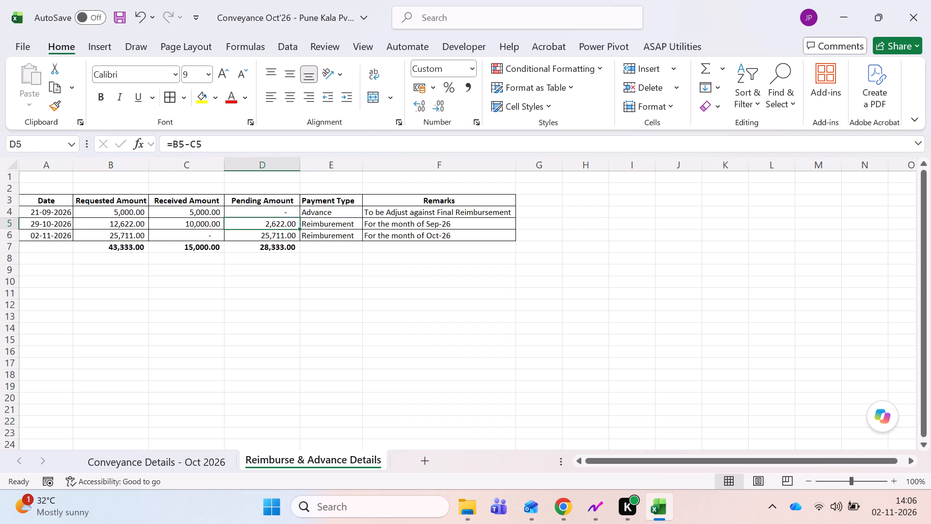
key("Left")
key("Left")
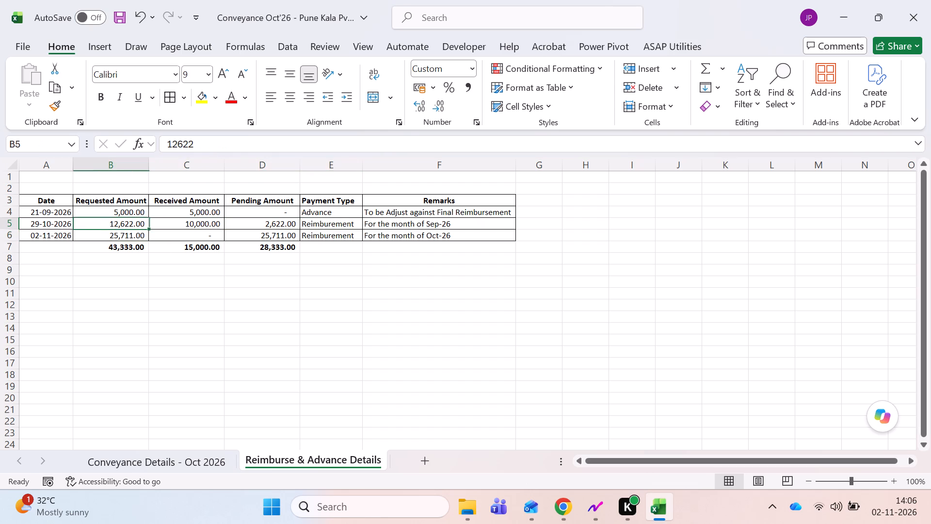
key("Up")
key("shift+Down")
key("shift+Down")
key("Right")
key("Right")
key("Down")
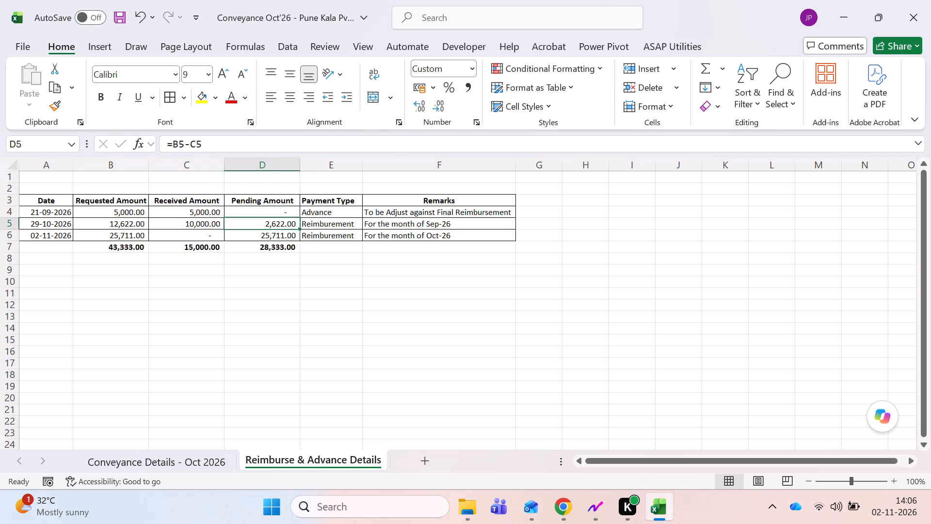
key("Down")
key("Left")
key("Left")
key("Up")
key("shift+Down")
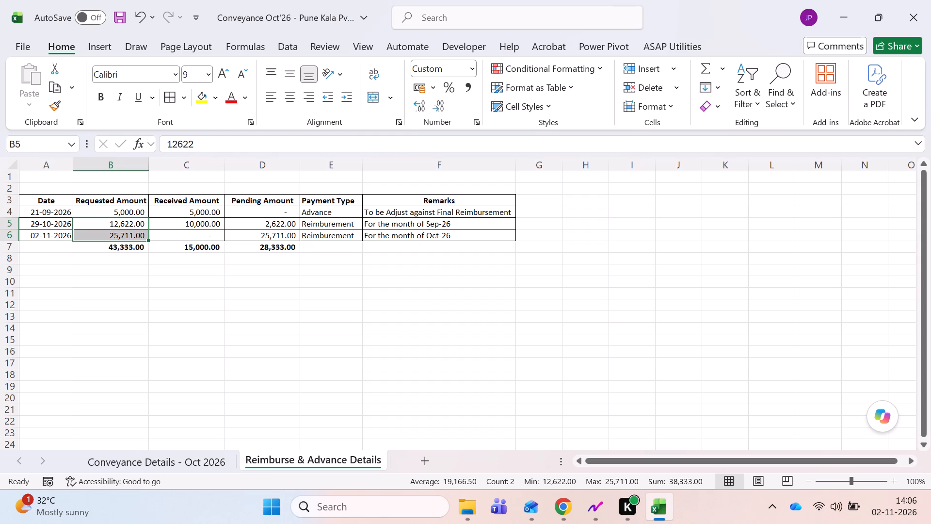
Subtract 5000 from the Pending Amount total so its formula reads =SUM(D4:D6)-5000.
key("Down")
key("Down")
key("Right")
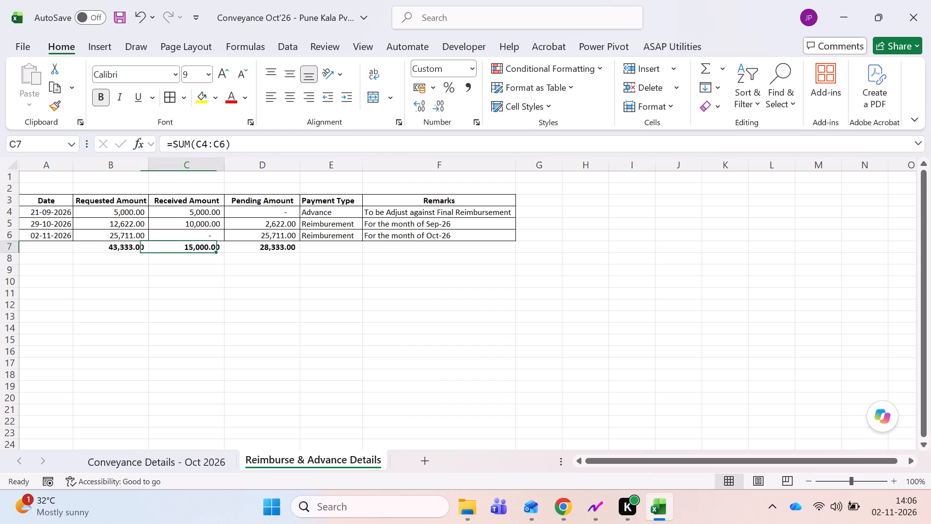
key("Right")
key("F2")
type("-5000")
key("Return")
key("Up")
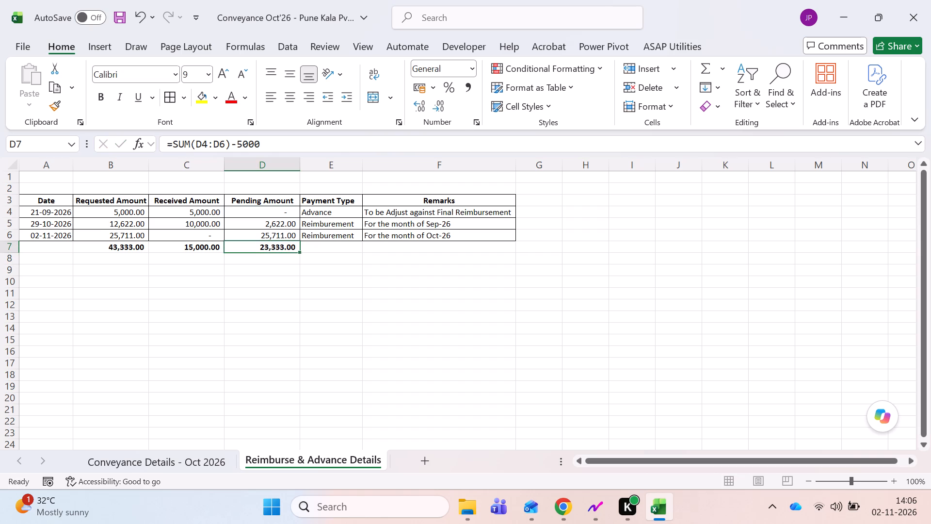
Save the conveyance workbook.
key("ctrl+s")
key("ctrl+s")
key("ctrl+s")
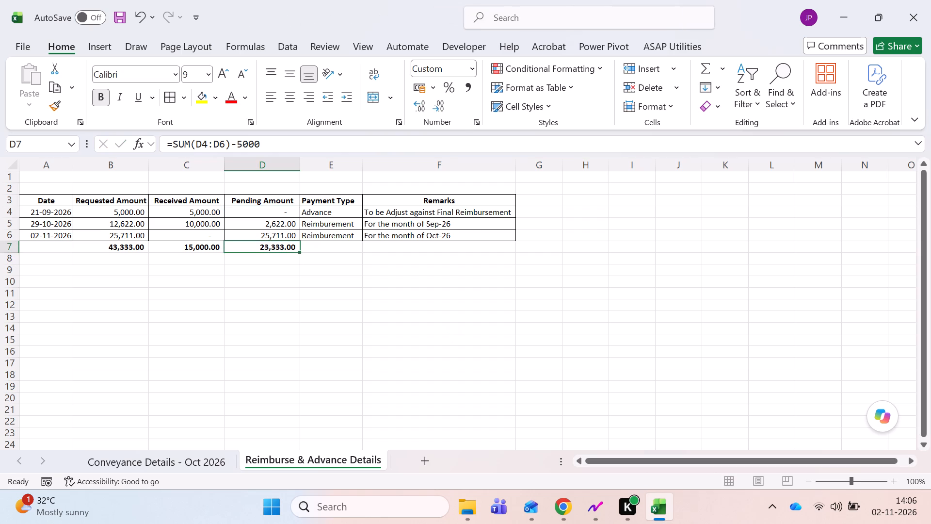
key("ctrl+s")
key("ctrl+s")
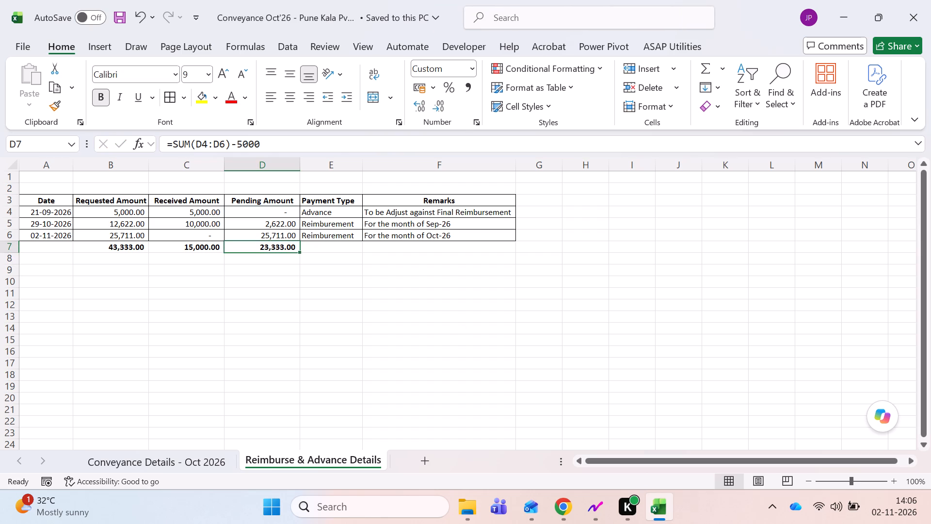
key("ctrl+s")
key("ctrl+s")
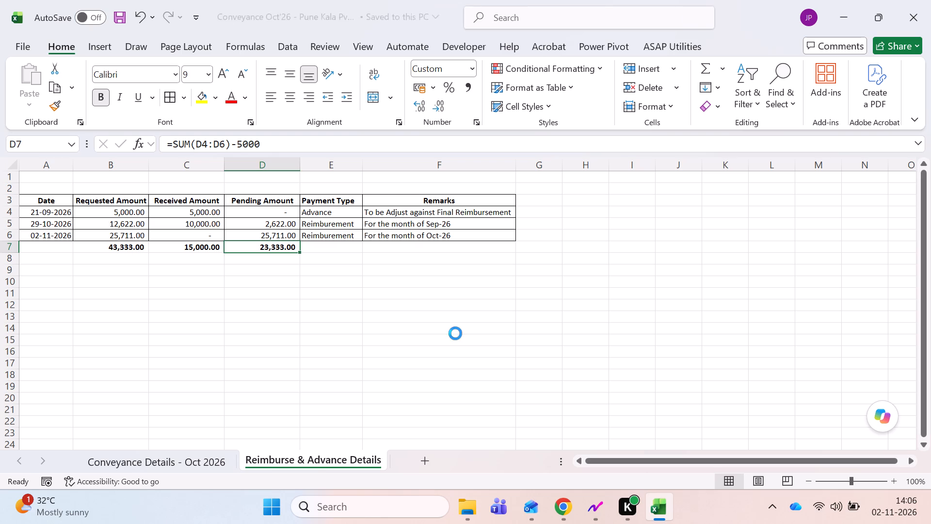
Save the conveyance workbook.
key("ctrl+s")
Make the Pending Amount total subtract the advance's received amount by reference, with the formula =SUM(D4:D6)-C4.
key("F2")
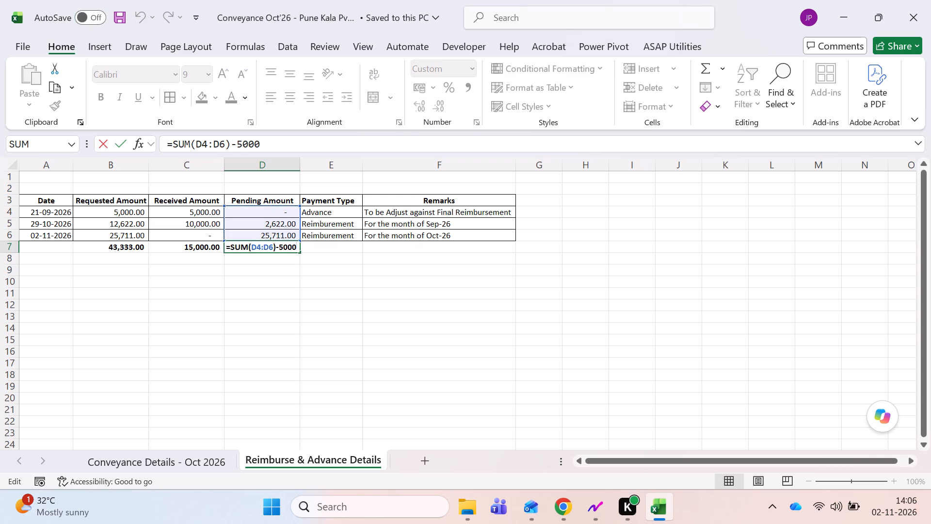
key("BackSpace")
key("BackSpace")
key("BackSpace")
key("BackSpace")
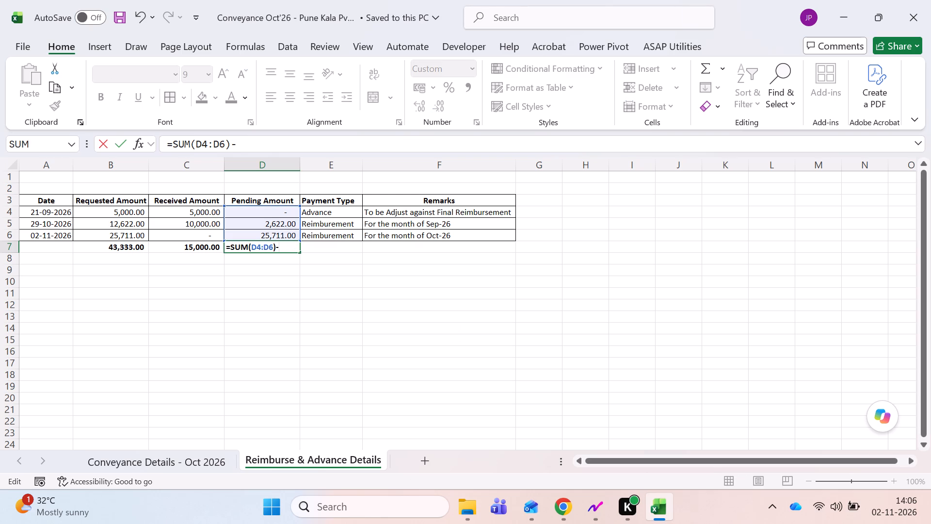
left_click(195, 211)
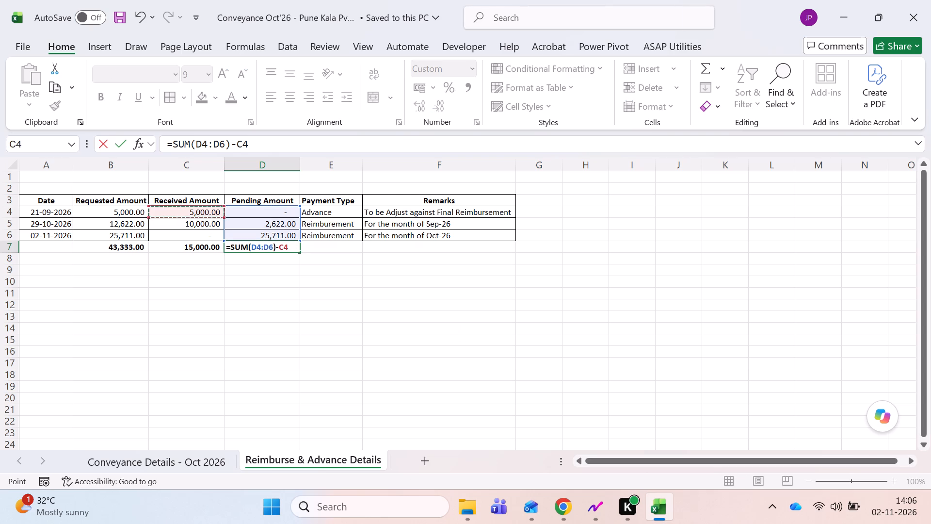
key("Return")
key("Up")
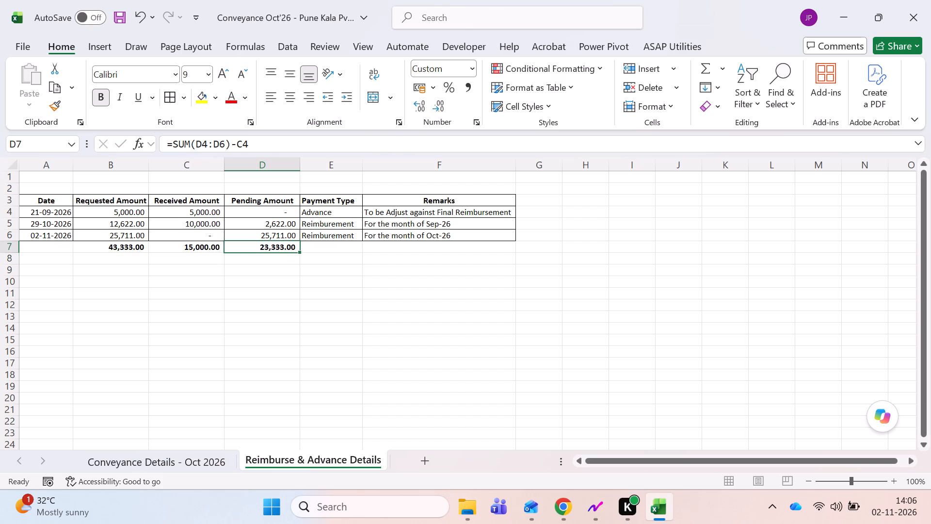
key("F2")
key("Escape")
Save the conveyance workbook with the cell-referenced Pending Amount total.
key("ctrl+s")
key("ctrl+s")
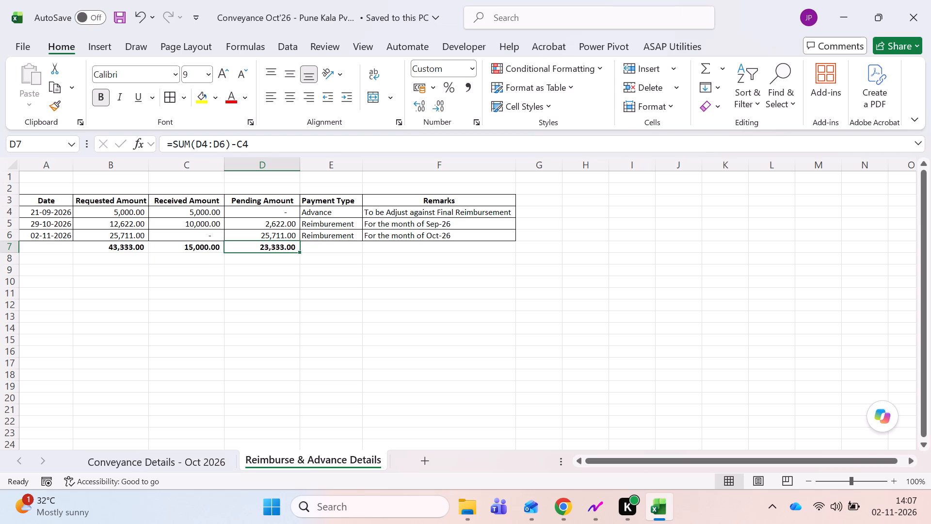
key("ctrl+s")
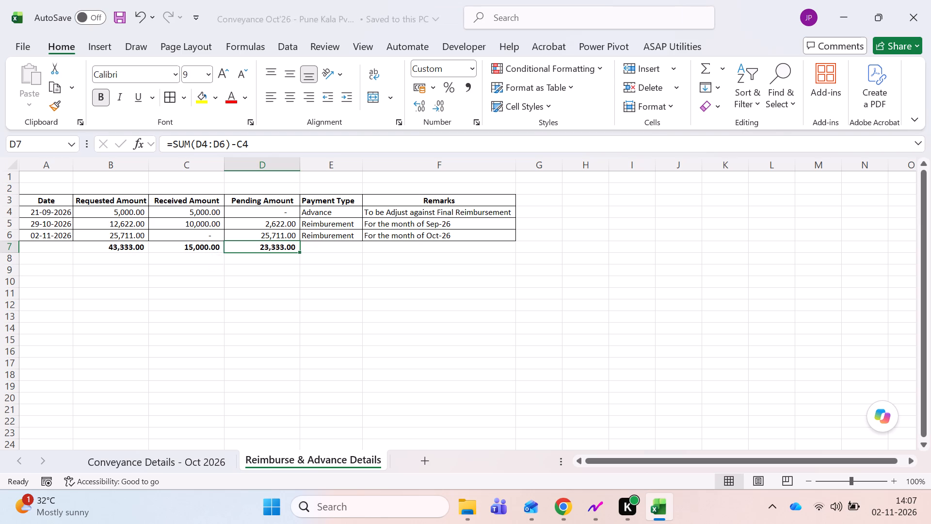
key("ctrl+s")
key("ctrl+s")
key("ctrl+s")
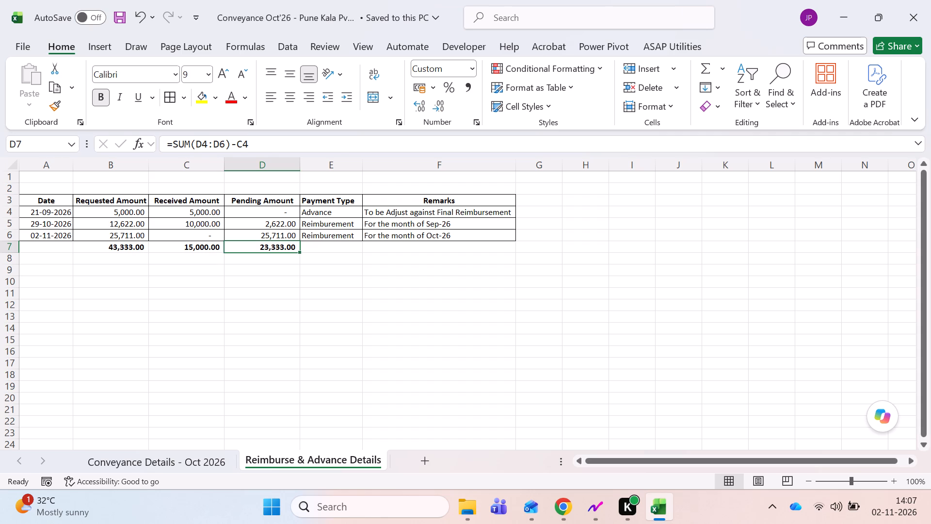
key("Left")
key("Right")
key("ctrl+s")
key("ctrl+s")
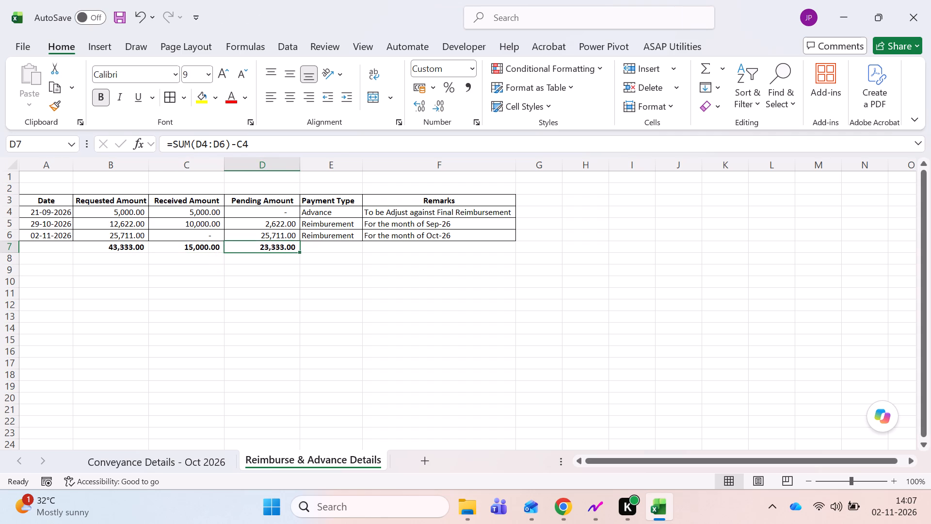
key("ctrl+s")
key("ctrl+s")
key("ctrl+s")
key("ctrl+s")
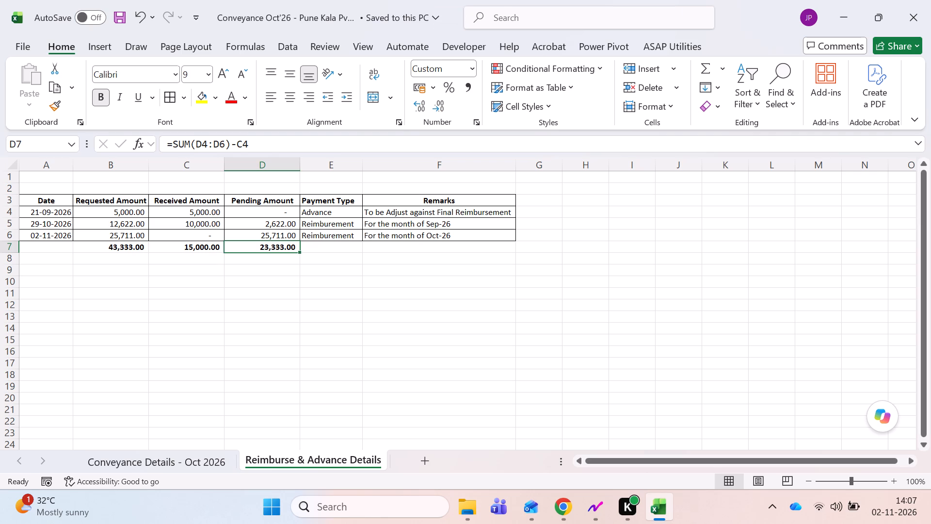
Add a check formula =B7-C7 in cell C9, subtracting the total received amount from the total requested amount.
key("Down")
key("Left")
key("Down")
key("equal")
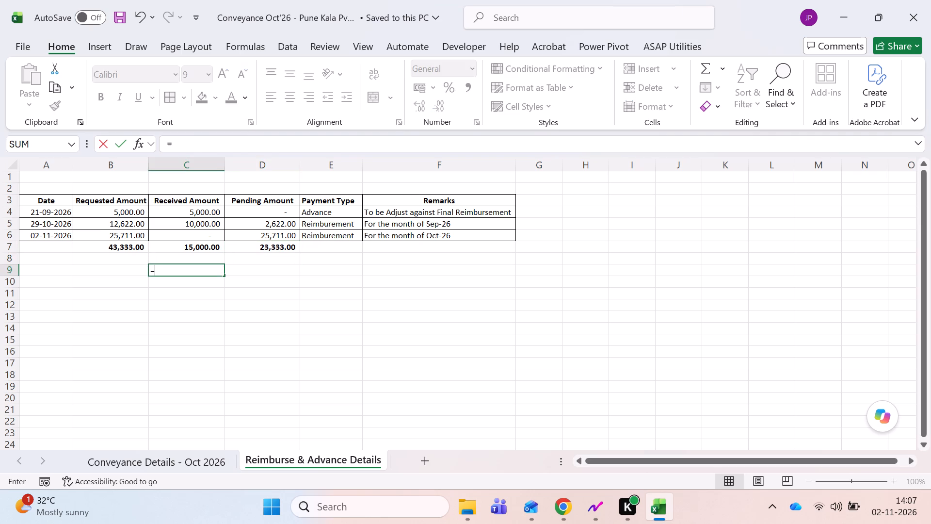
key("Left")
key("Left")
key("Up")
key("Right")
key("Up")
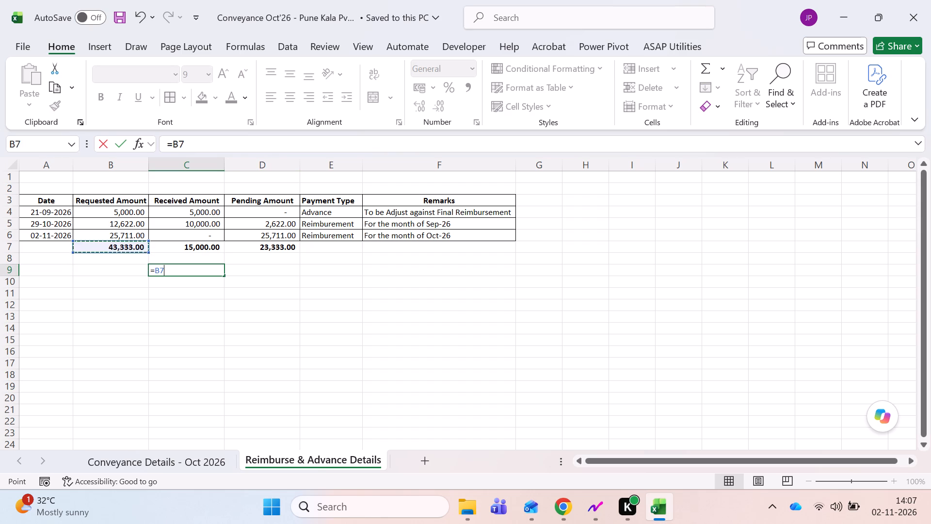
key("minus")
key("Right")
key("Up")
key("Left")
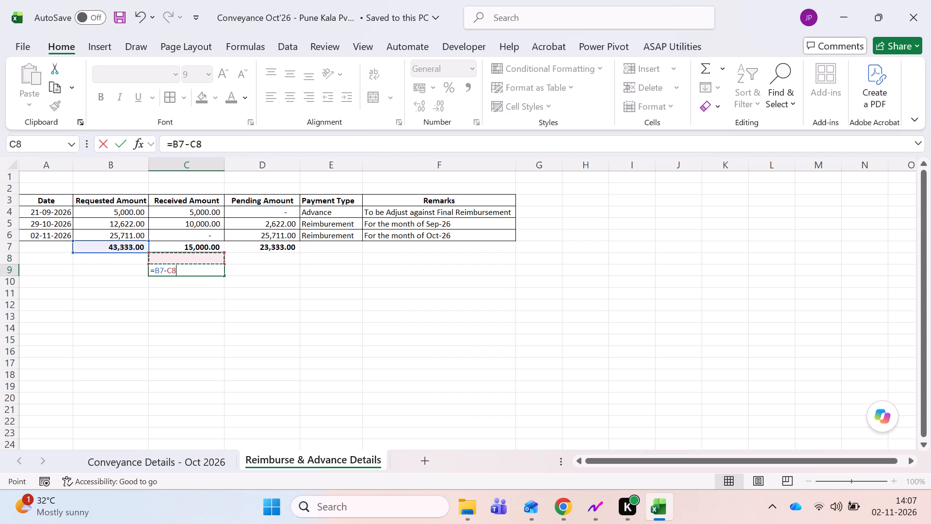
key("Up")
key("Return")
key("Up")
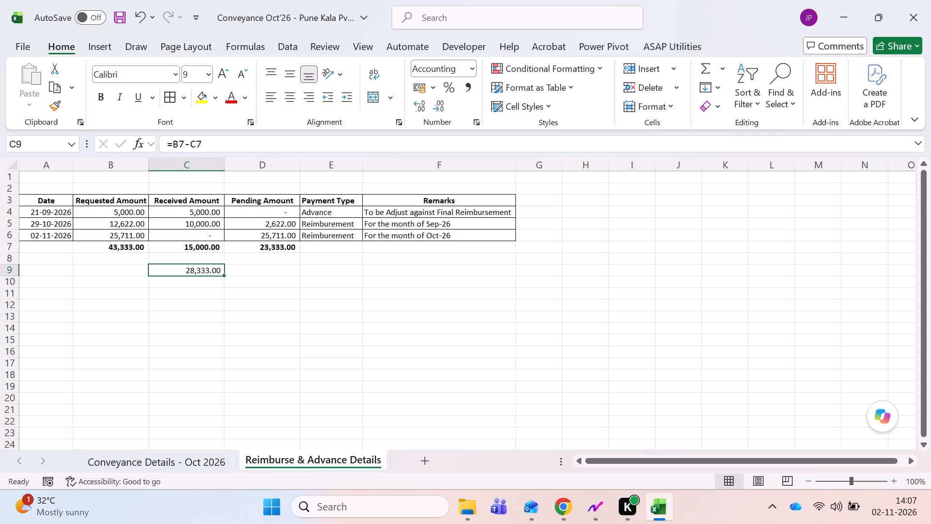
Insert two blank rows between the advance row and the 29-10-2026 reimbursement row.
key("Up")
key("Up")
key("Up")
key("Up")
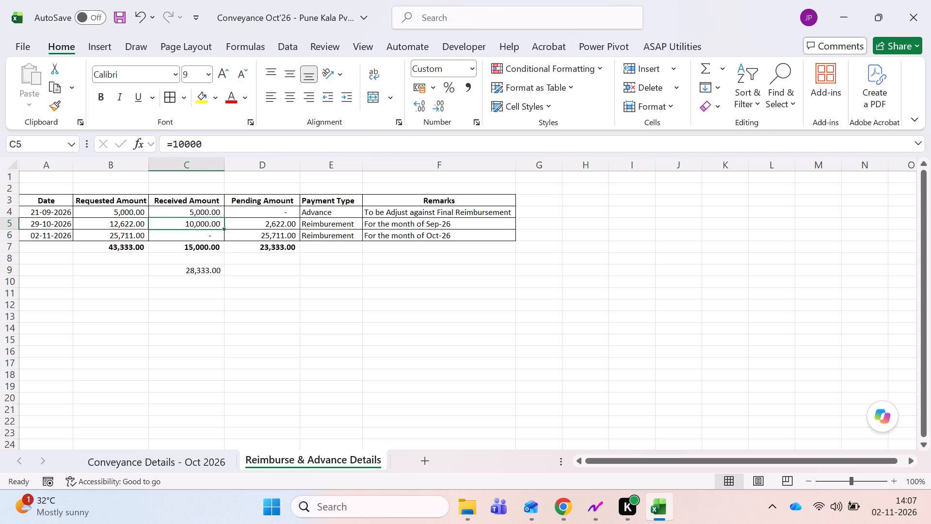
key("shift+space")
key("ctrl+shift+equal")
key("ctrl+shift+equal")
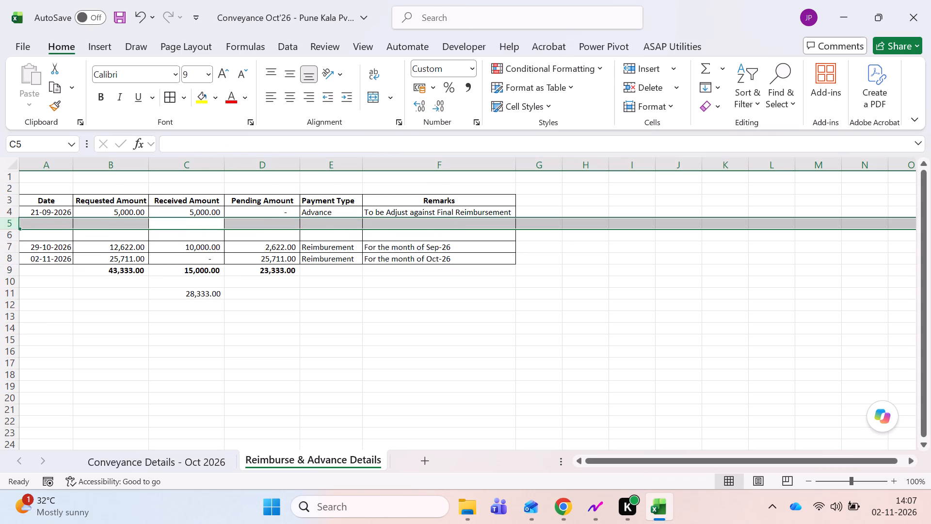
Add a bold subtotal =SUM(C4) for the advance in the Received Amount column, directly below the advance row.
key("Down")
key("Down")
key("Down")
key("Down")
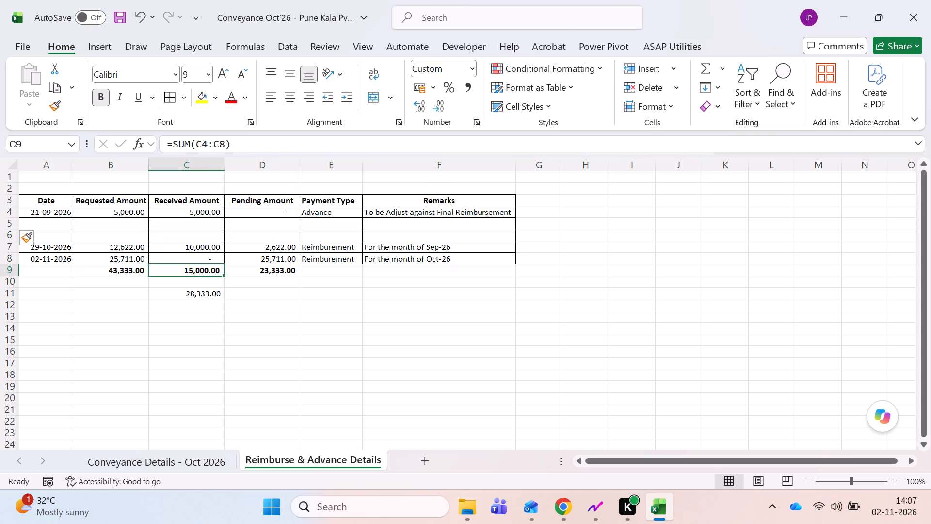
key("Up")
key("Up")
key("Up")
key("Up")
key("alt+equal")
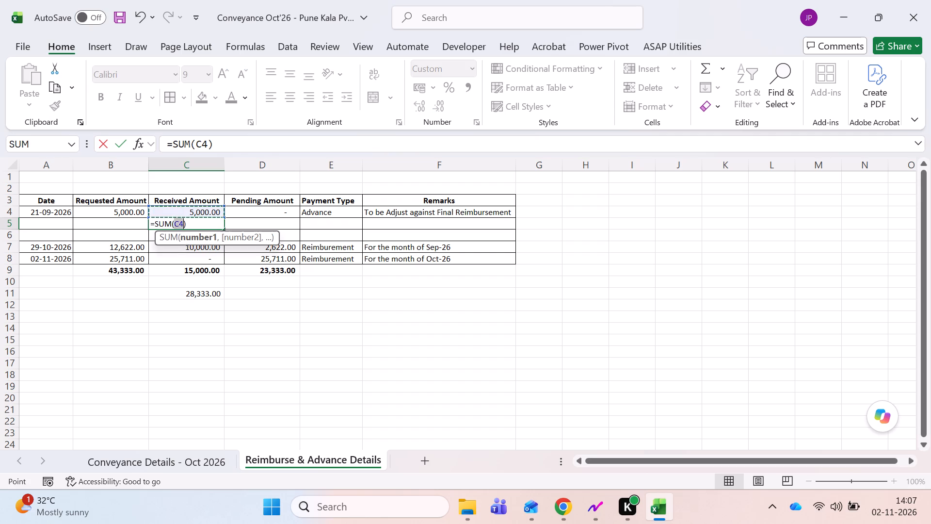
key("Tab")
key("Left")
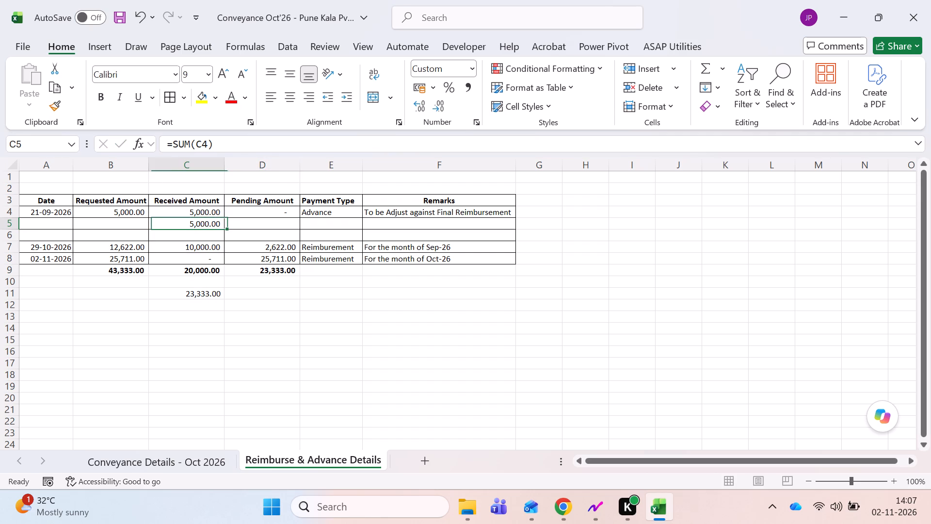
key("ctrl+b")
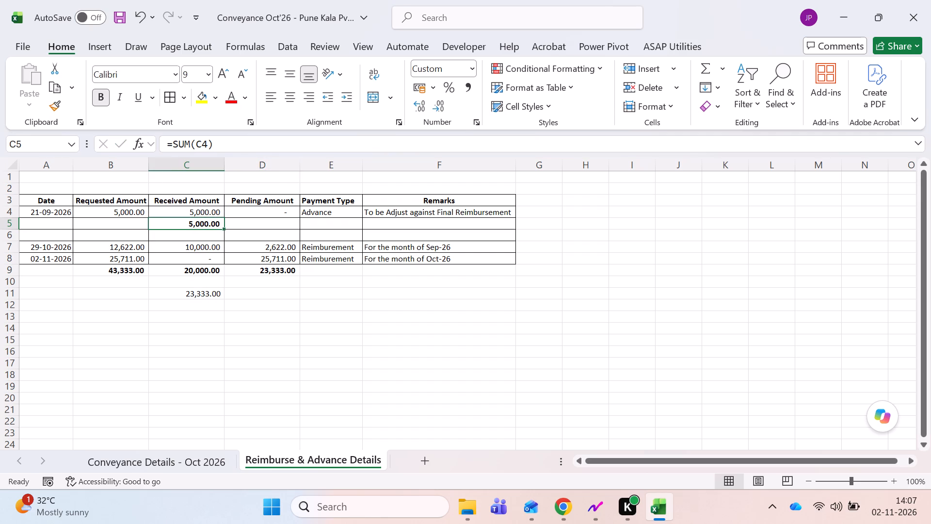
Recalculate the Received Amount total from the two reimbursement rows only, as =SUM(C7:C8).
key("Down")
key("Down")
key("Down")
key("Down")
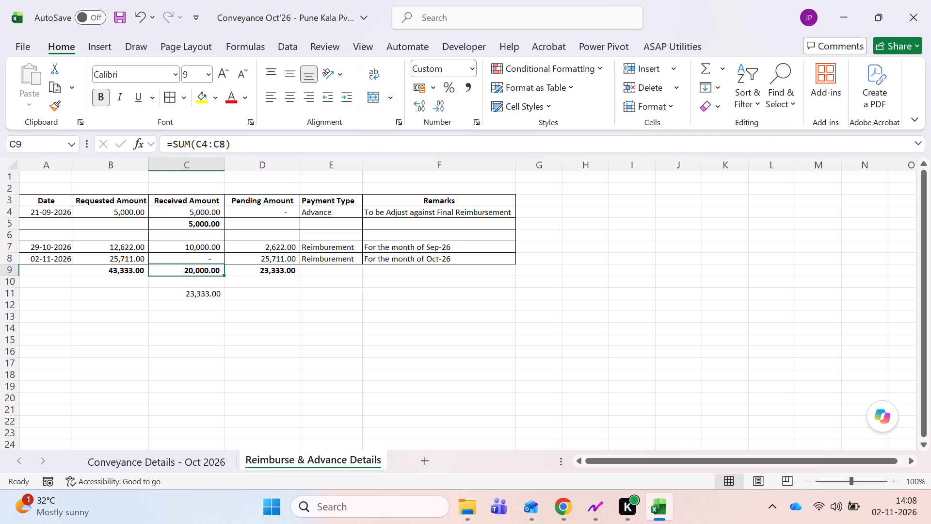
key("alt+equal")
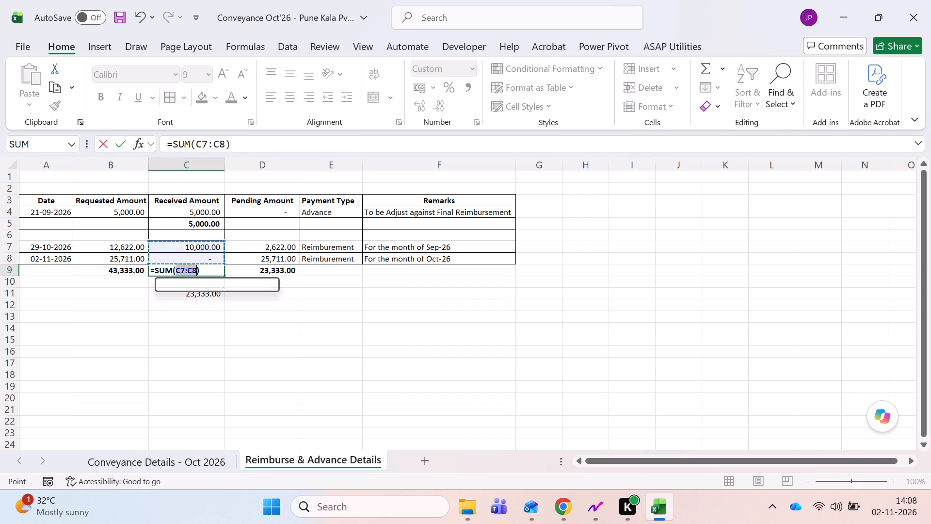
key("Tab")
key("Left")
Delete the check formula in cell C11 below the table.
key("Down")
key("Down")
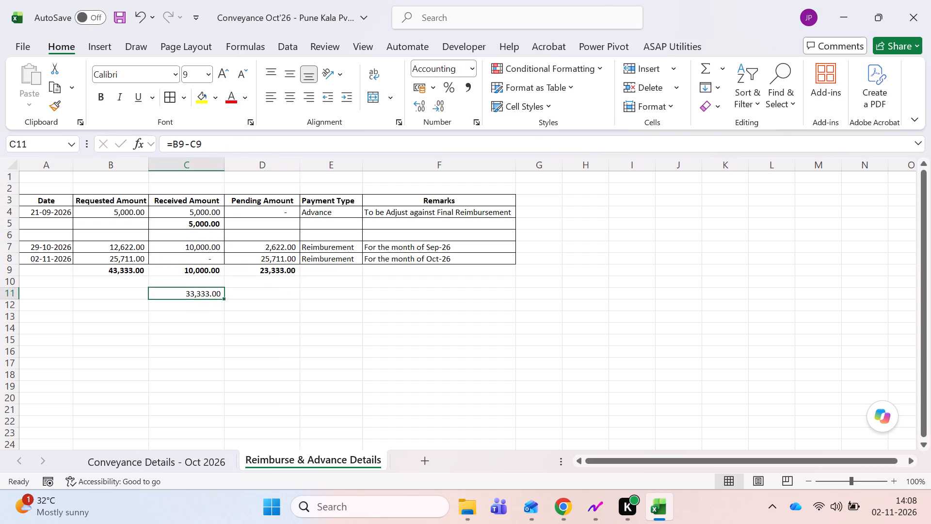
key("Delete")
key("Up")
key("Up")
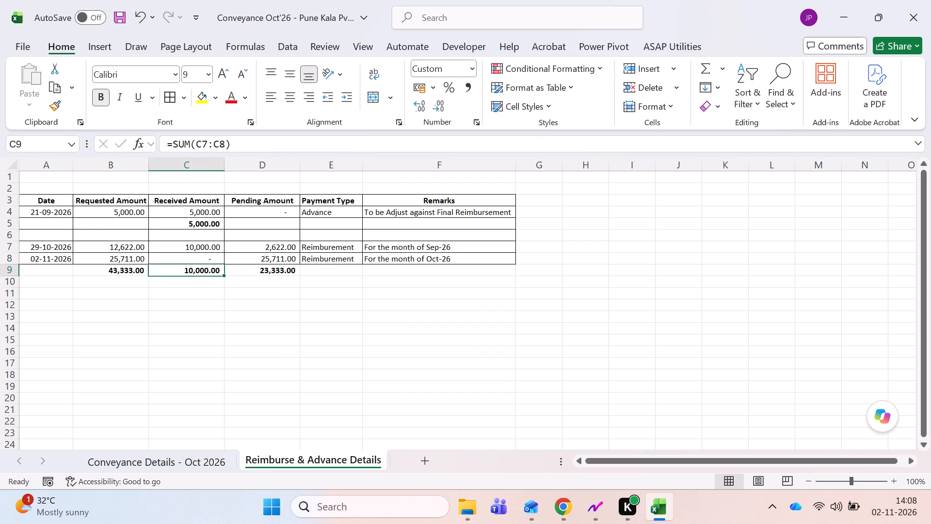
Recalculate the Pending Amount total from the two reimbursement rows only, as =SUM(D7:D8), and save the workbook.
key("Right")
key("F2")
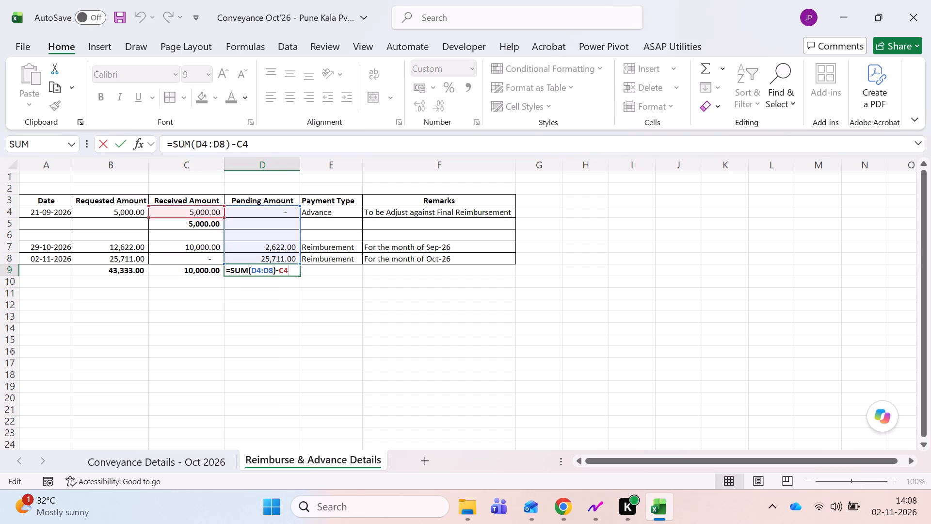
key("Escape")
key("alt+equal")
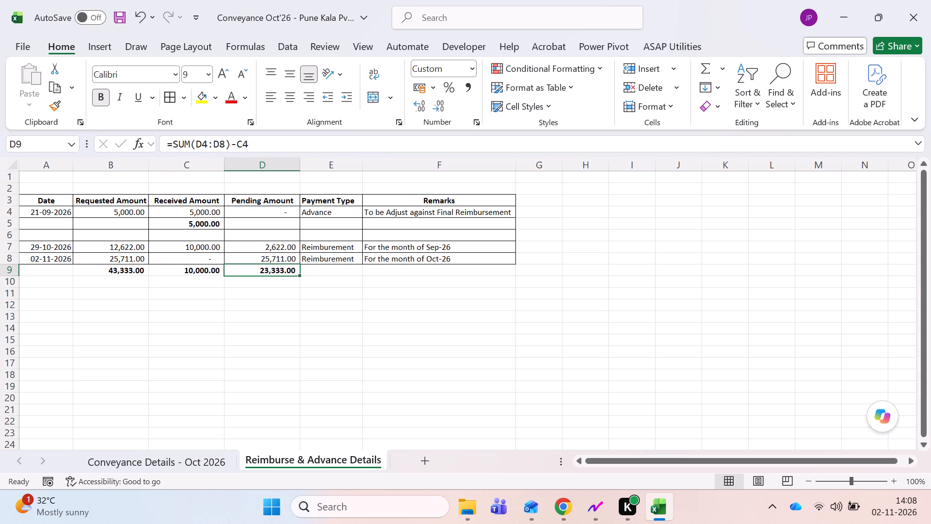
key("Tab")
key("Left")
key("ctrl+s")
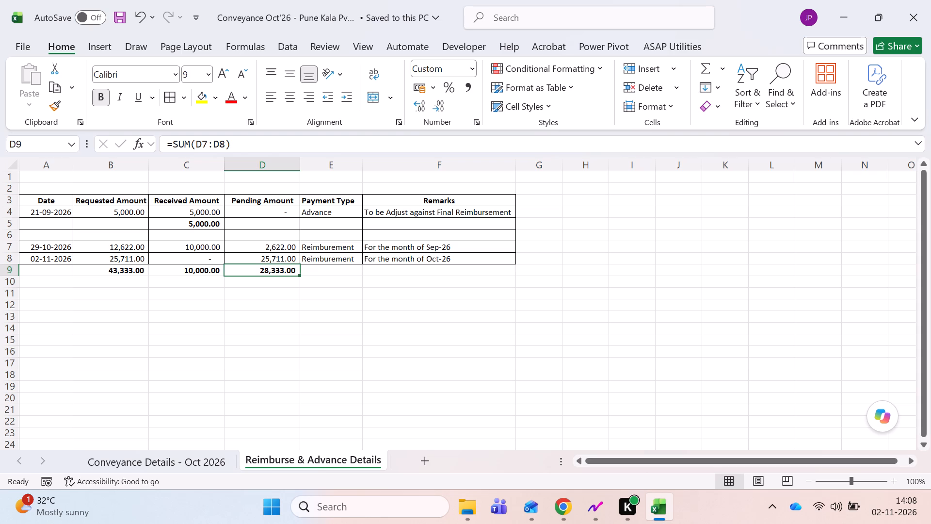
Insert one more blank row above the 29-10-2026 reimbursement row.
key("Up")
key("Up")
key("shift+space")
key("ctrl+shift+equal")
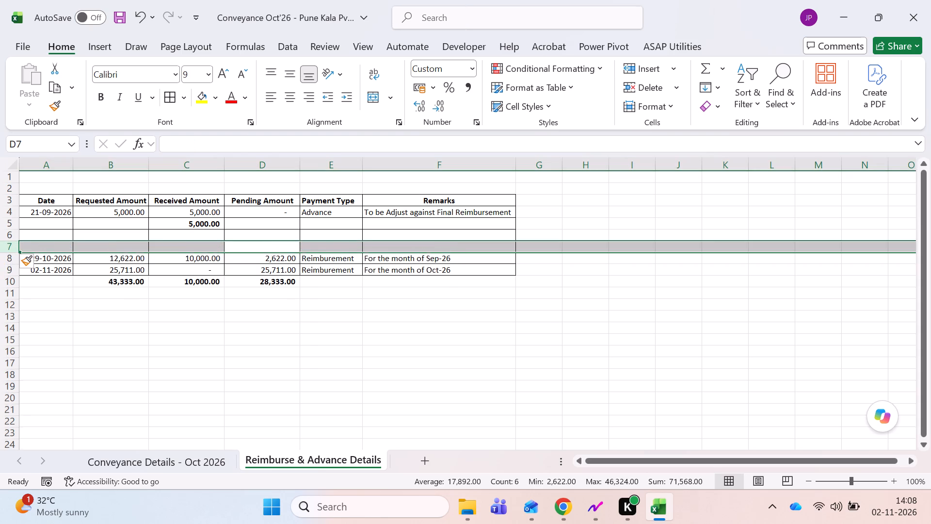
Subtract the advance subtotal in C5 from the Pending Amount total so its formula reads =SUM(D8:D9)-C5.
key("Down")
key("Down")
key("Down")
key("Down")
key("Up")
key("F2")
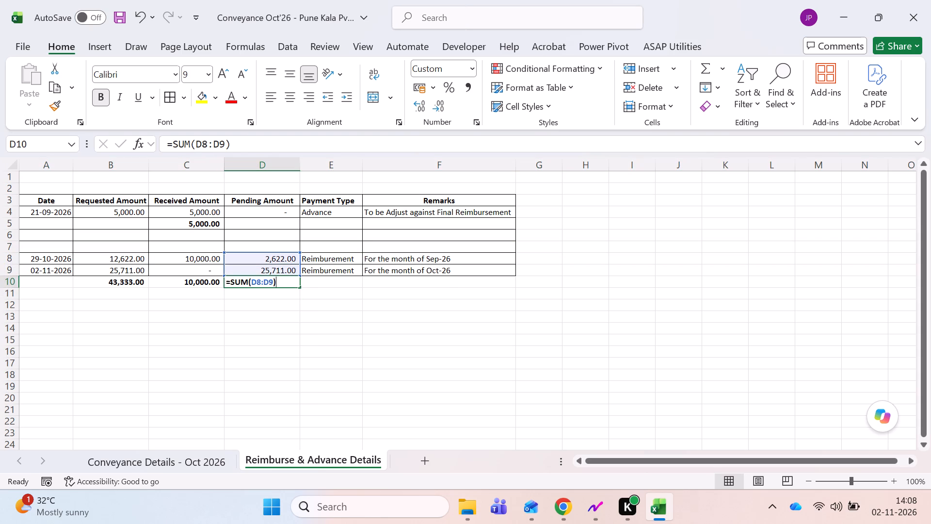
key("minus")
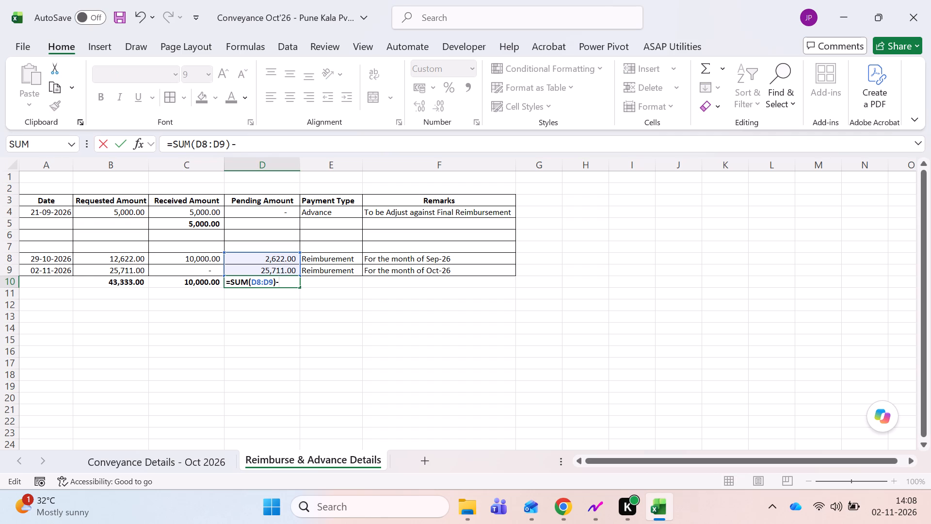
left_click(197, 226)
key("Return")
key("Up")
Save the conveyance workbook, glancing at the Conveyance Details - Oct 2026 sheet before returning to Reimburse & Advance Details.
key("ctrl+s")
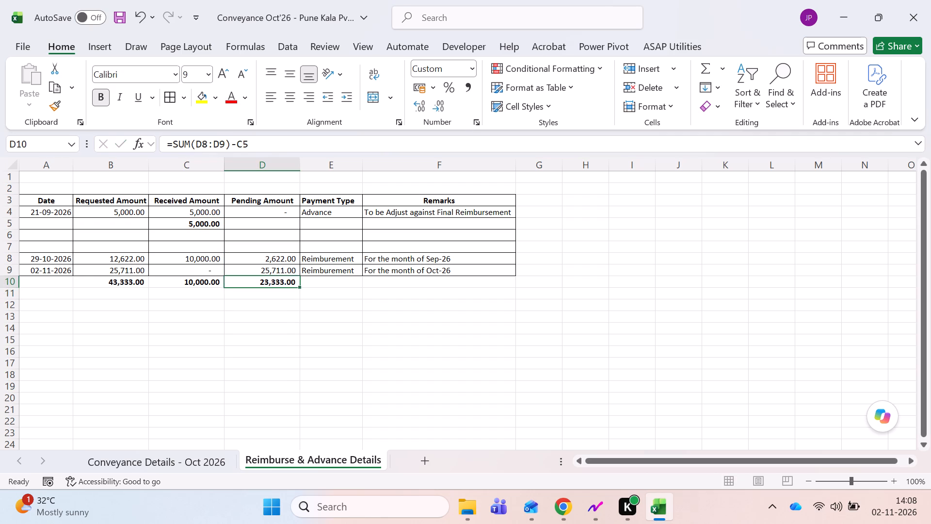
key("ctrl+s")
key("ctrl+s")
key("ctrl+s")
key("ctrl+s")
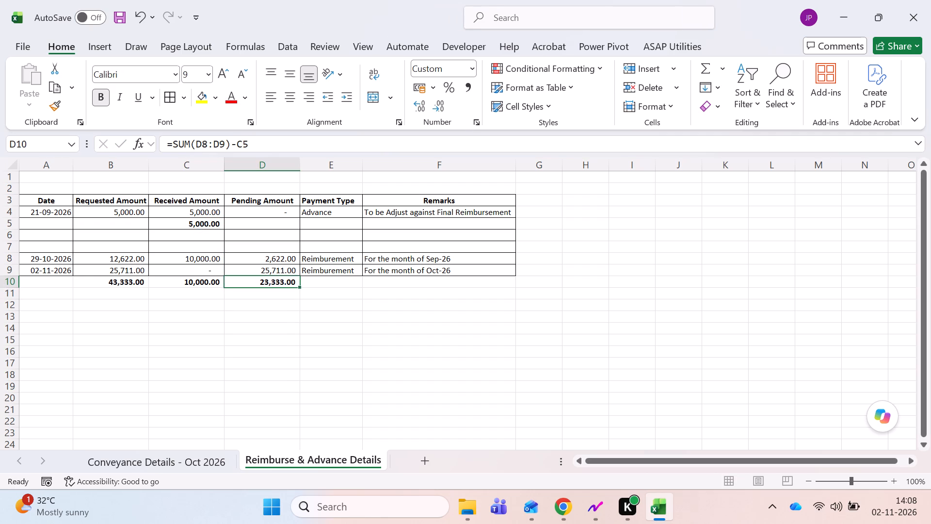
key("ctrl+s")
key("ctrl+s")
key("ctrl+s")
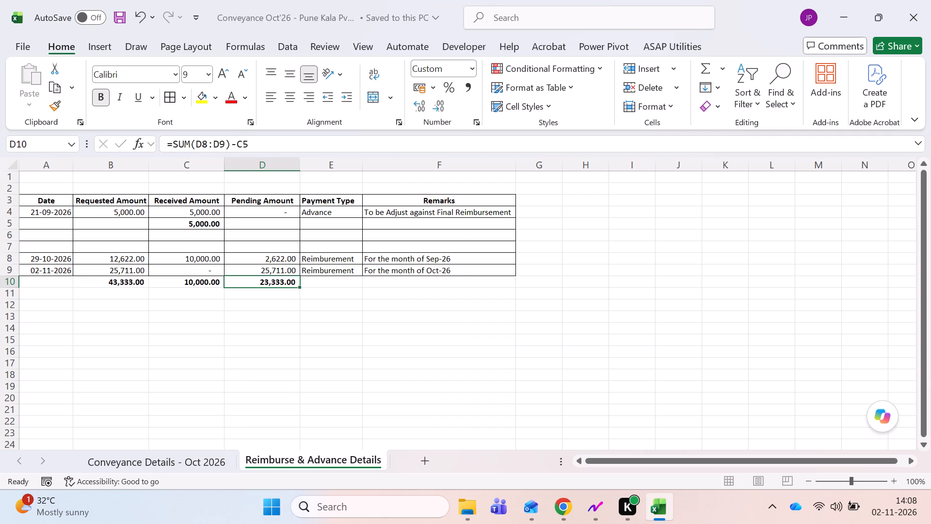
key("ctrl+Page_Up")
key("ctrl+s")
key("Right")
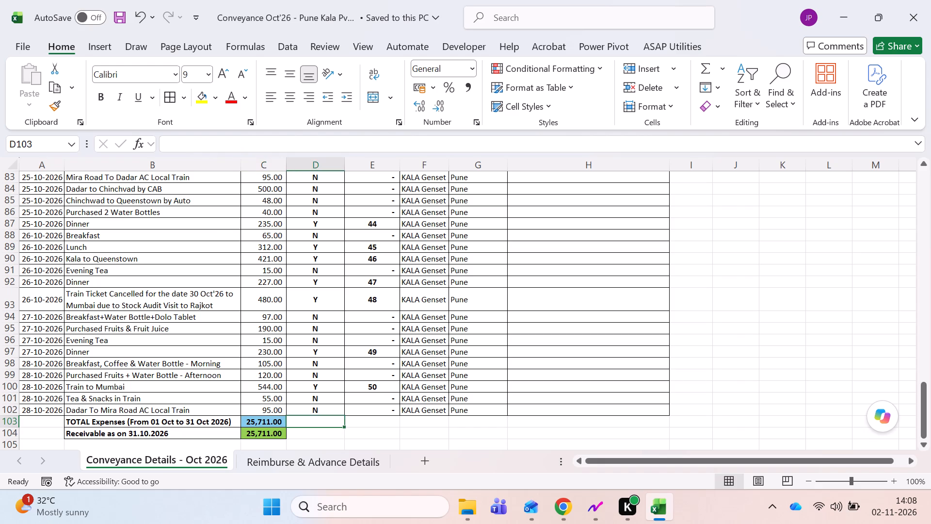
key("ctrl+Page_Down")
key("ctrl+s")
key("ctrl+s")
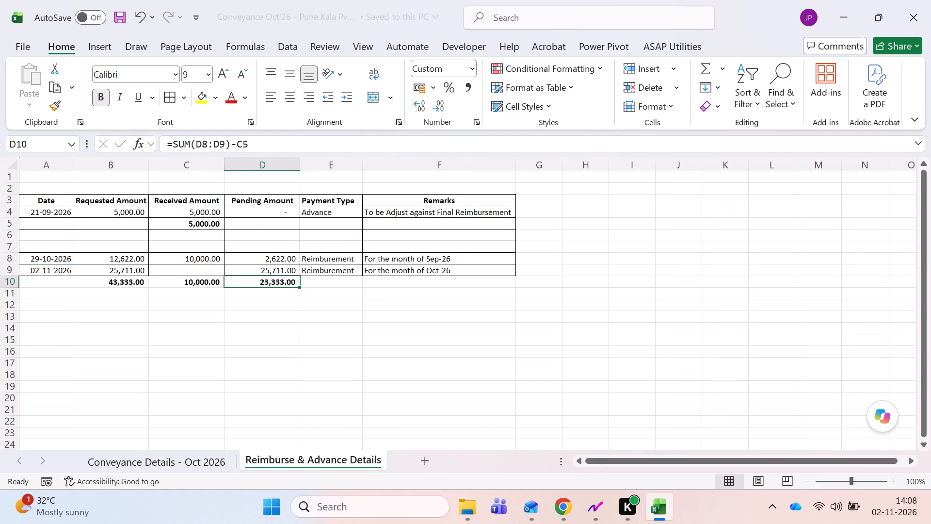
key("ctrl+s")
key("ctrl+s")
key("ctrl+s")
key("ctrl+s")
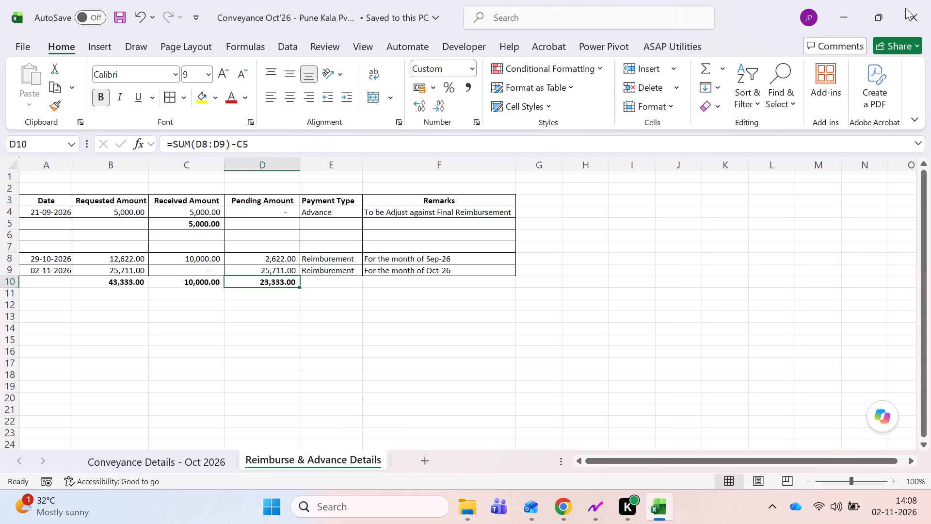
Close the Conveyance Oct'26 - Pune Kala workbook and return to the Kala Genset Conveyance folder.
left_click(905, 8)
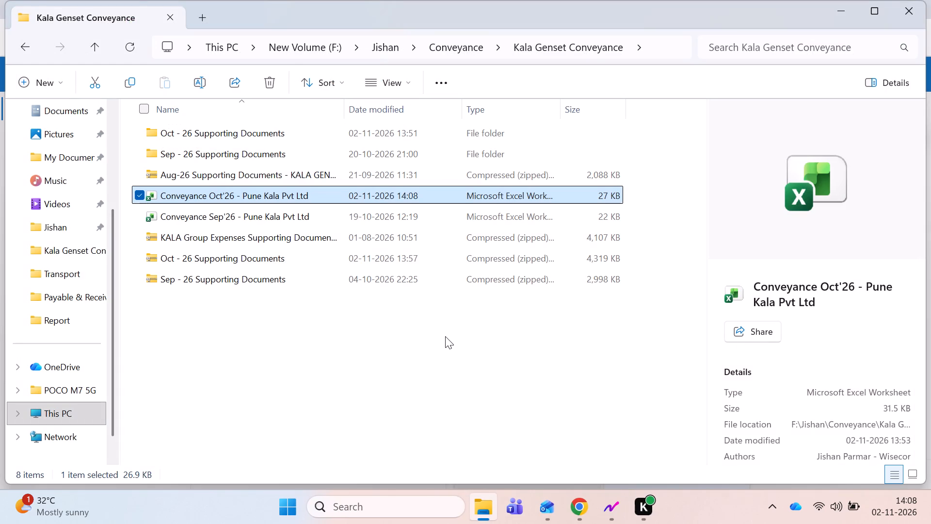
Try to copy the Conveyance Oct'26 - Pune Kala Pvt Ltd workbook file from the Kala Genset Conveyance folder.
left_click(445, 336)
key("ctrl+c")
key("ctrl+c")
key("ctrl+c")
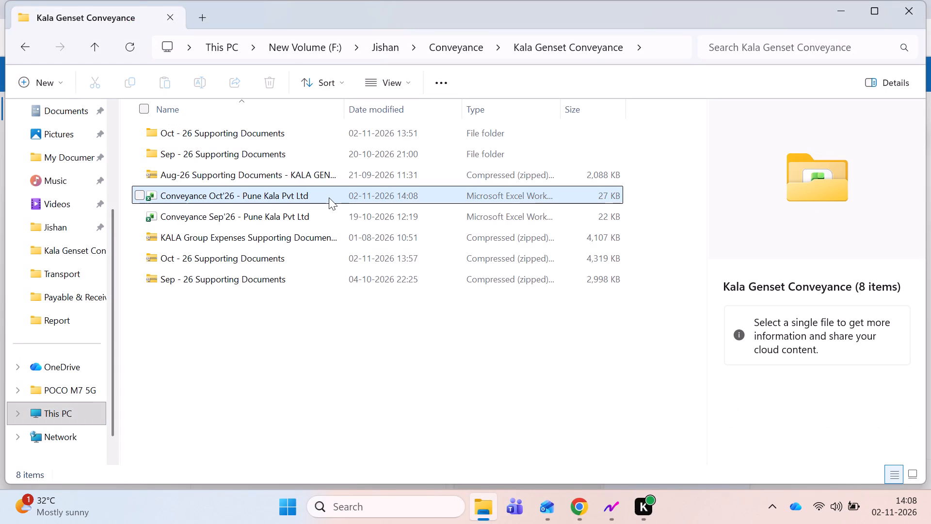
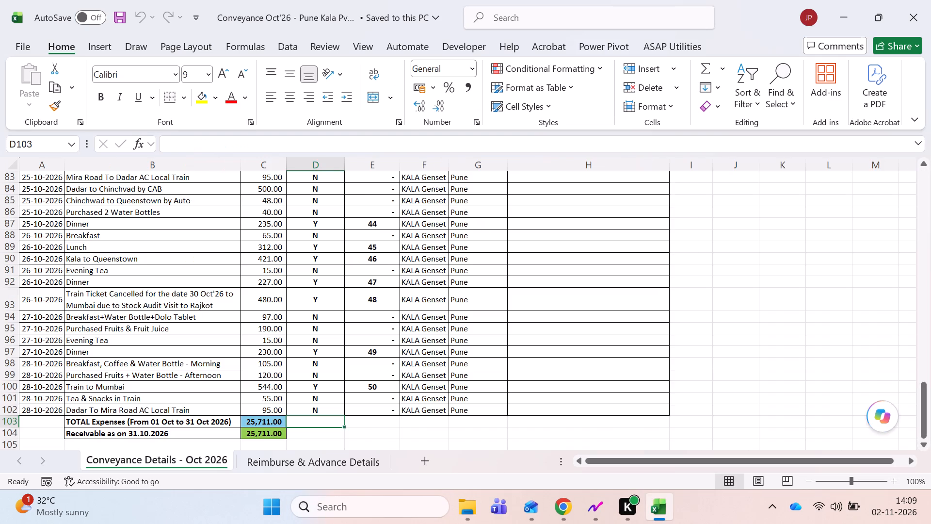
Save the October 2026 conveyance workbook.
key("ctrl+s")
key("ctrl+s")
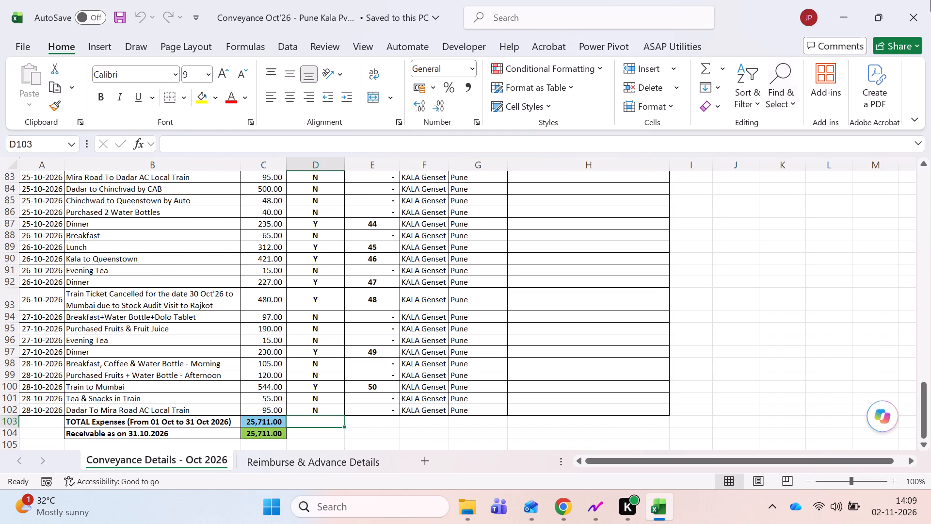
Close the October 2026 Pune Kala conveyance workbook.
left_click(925, 0)
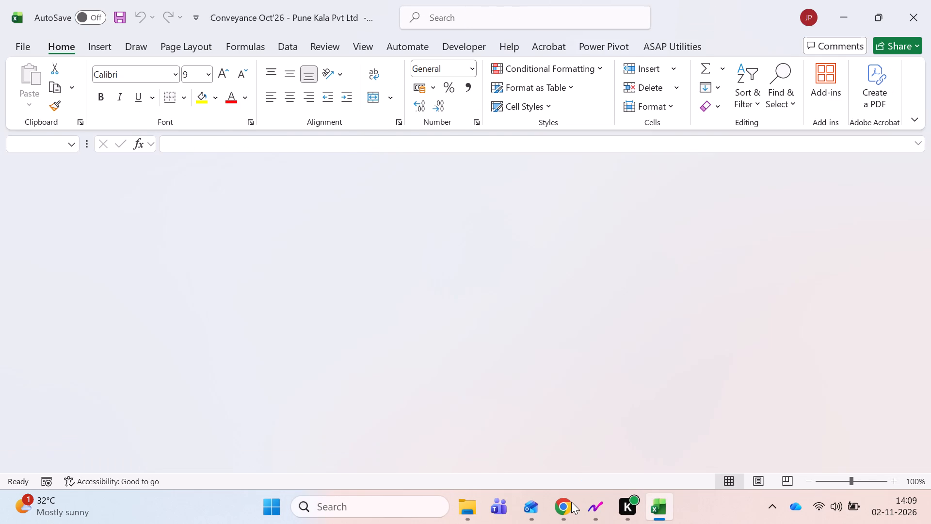
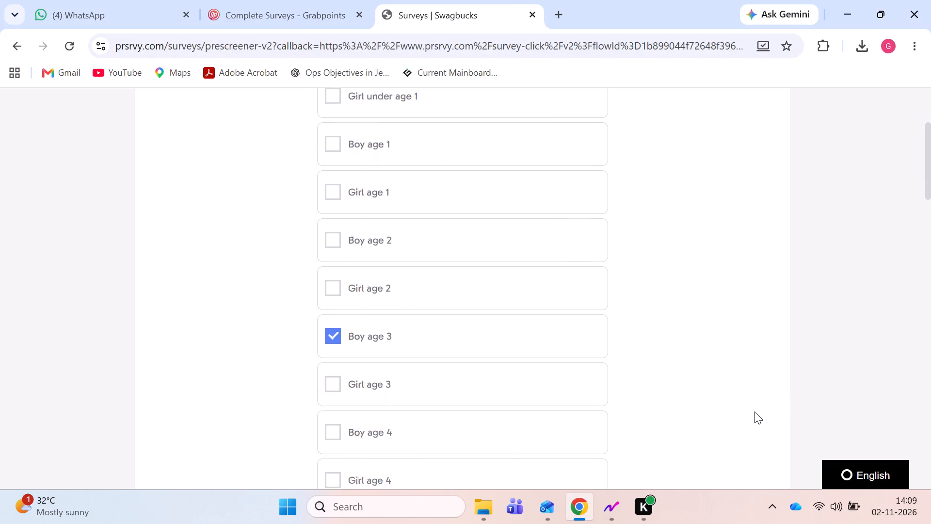
Submit the survey prescreener's question on children's age and gender with the Boy age 3 answer.
scroll(754, 411, "down", 5)
scroll(613, 428, "down", 3)
left_click(490, 414)
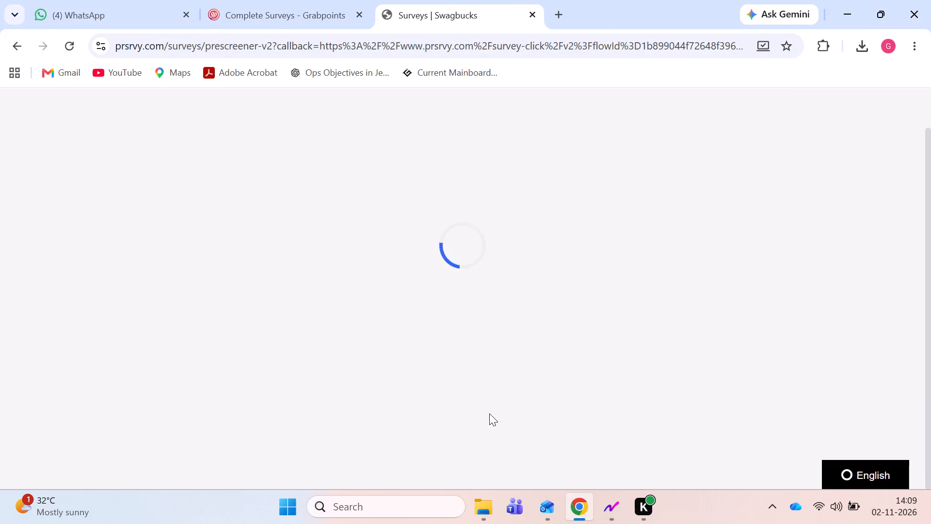